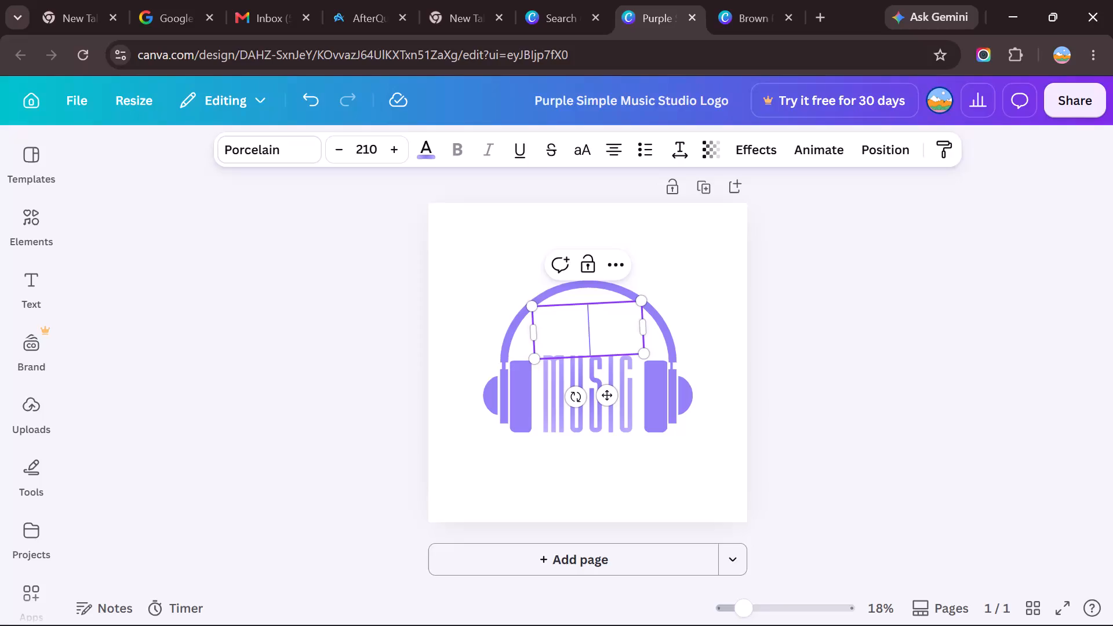
Enter DEEJAY as the slanted upper text inside the headphones.
{"action": "type", "text": "de"}
{"action": "key", "text": "BackSpace"}
{"action": "key", "text": "BackSpace"}
{"action": "type", "text": "DEEJAY"}
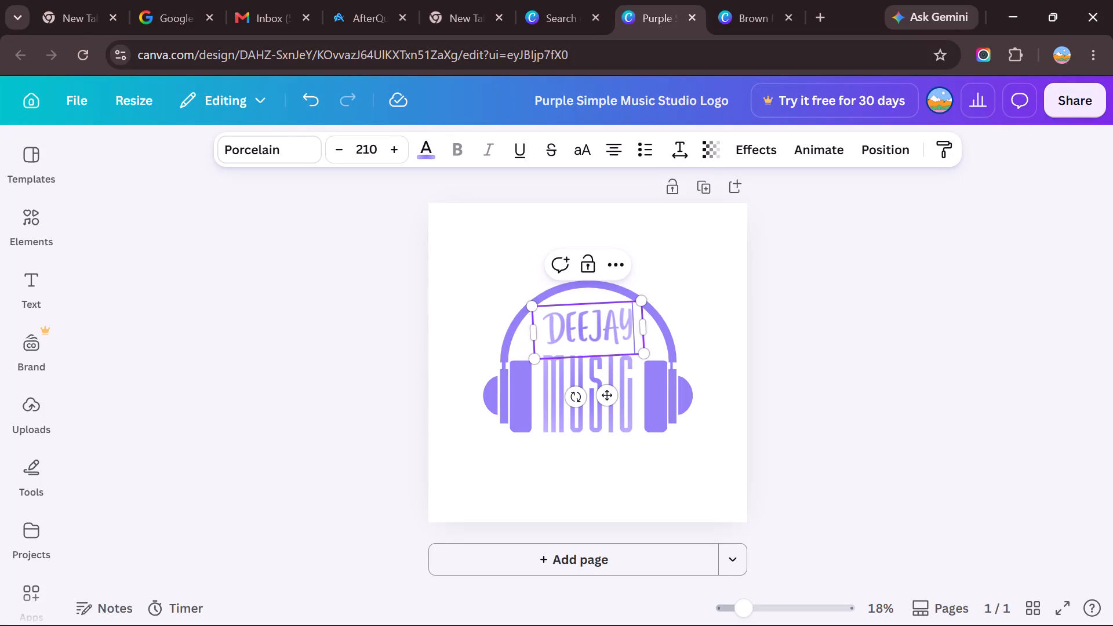
Replace the word MUSIC between the ear cups with RAYAN.
{"action": "left_click", "coordinate": [617, 388]}
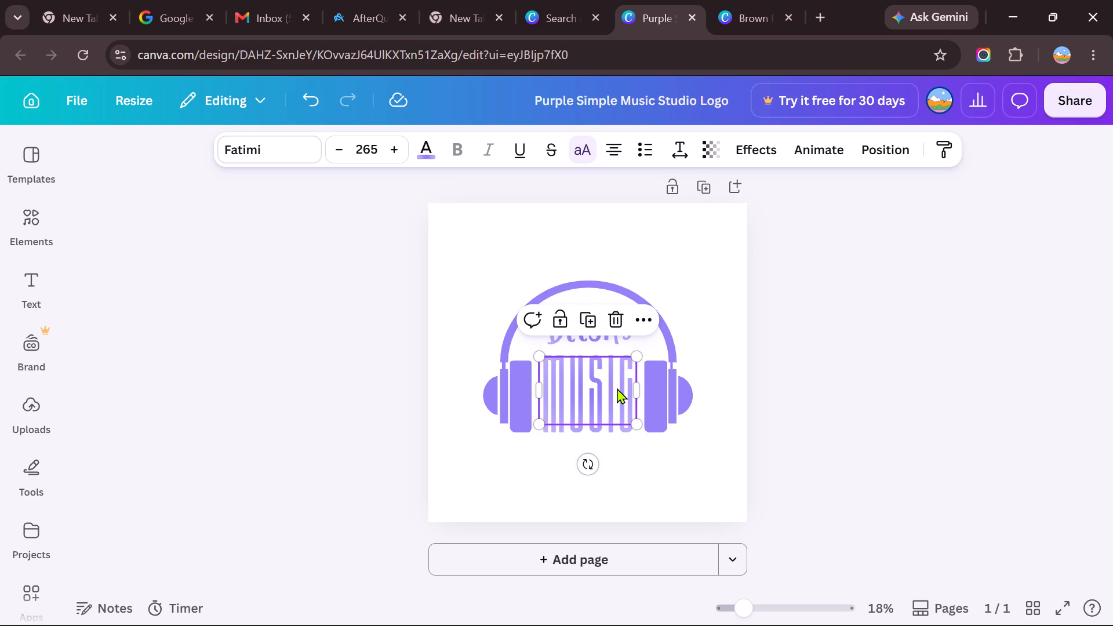
{"action": "left_click", "coordinate": [617, 388]}
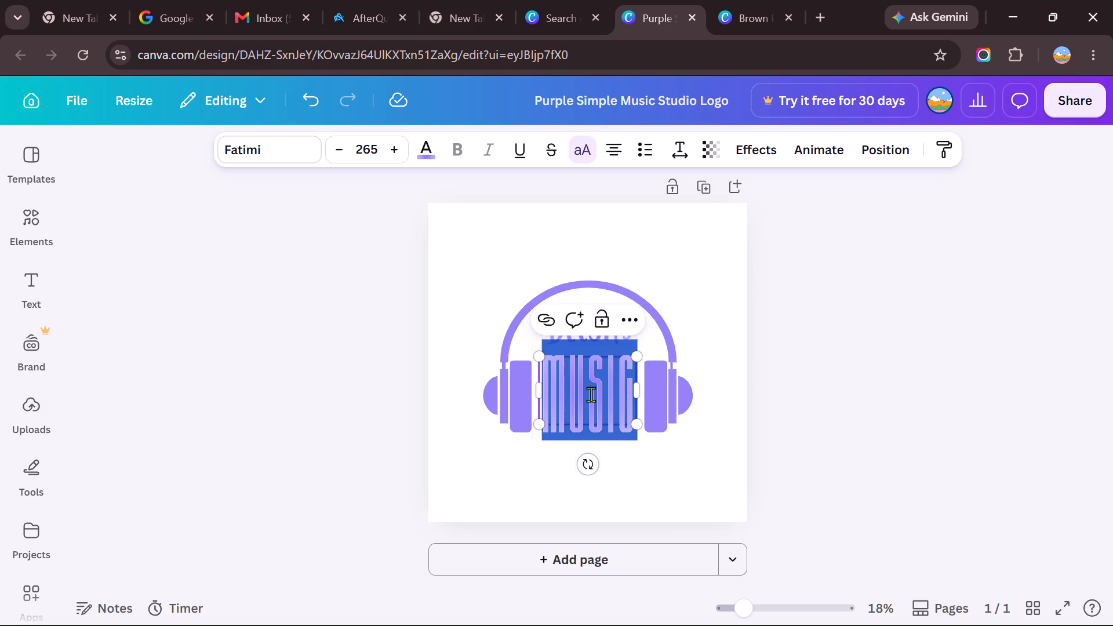
{"action": "key", "text": "BackSpace"}
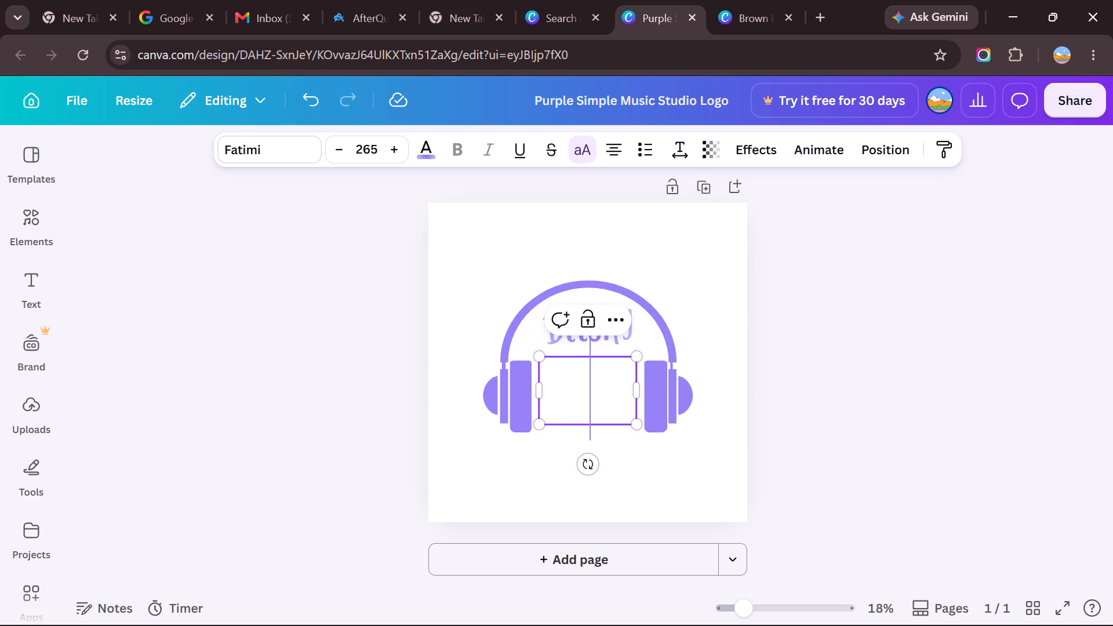
{"action": "type", "text": "RA"}
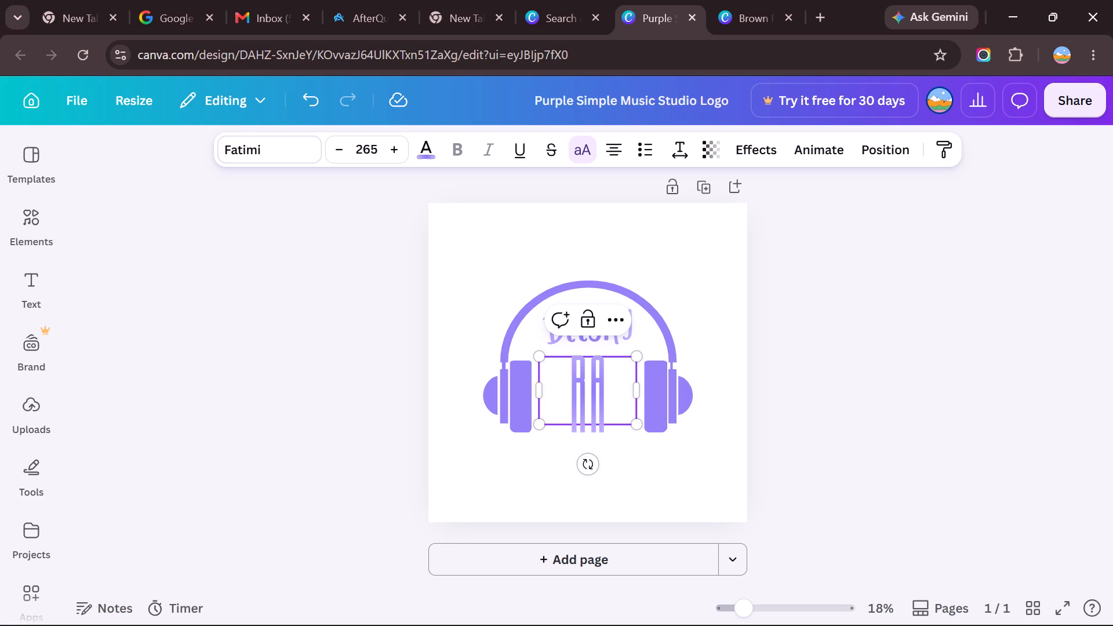
{"action": "type", "text": "YAN"}
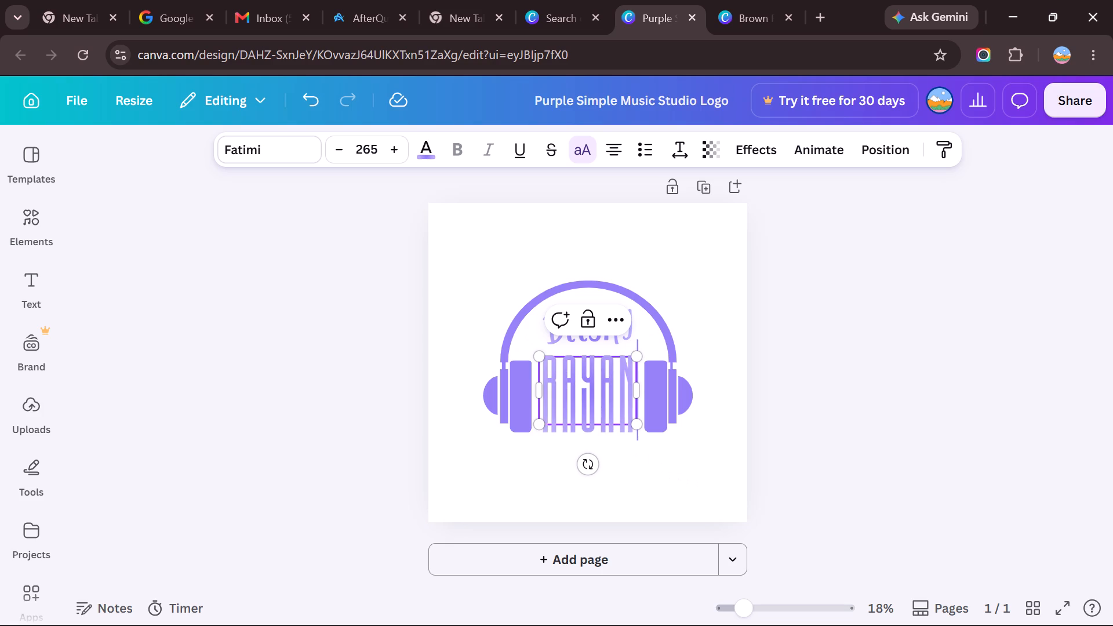
{"action": "left_click", "coordinate": [693, 314]}
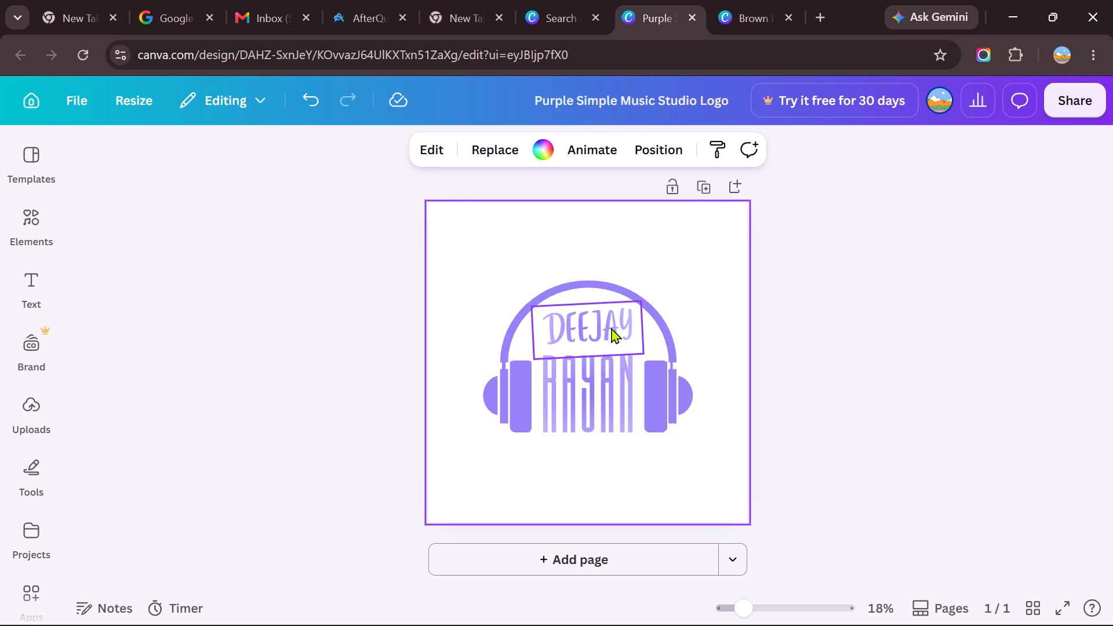
Recolour the headphones graphic with the darkest navy blue from the default solid colours.
{"action": "left_click", "coordinate": [672, 326]}
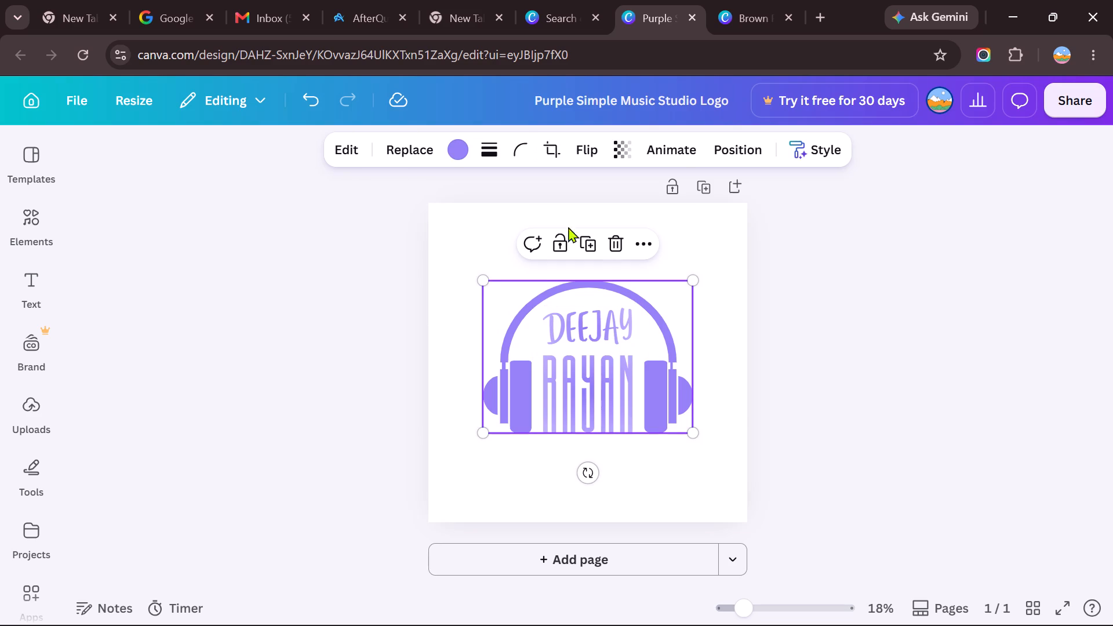
{"action": "left_click", "coordinate": [457, 148]}
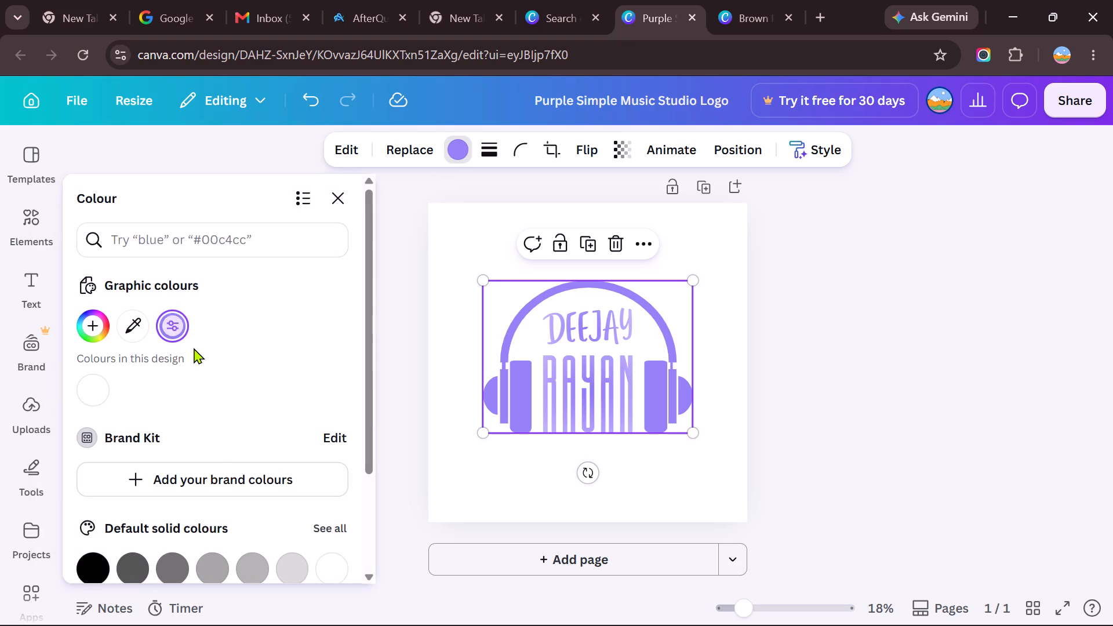
{"action": "scroll", "coordinate": [213, 447], "scroll_direction": "down", "scroll_amount": 4}
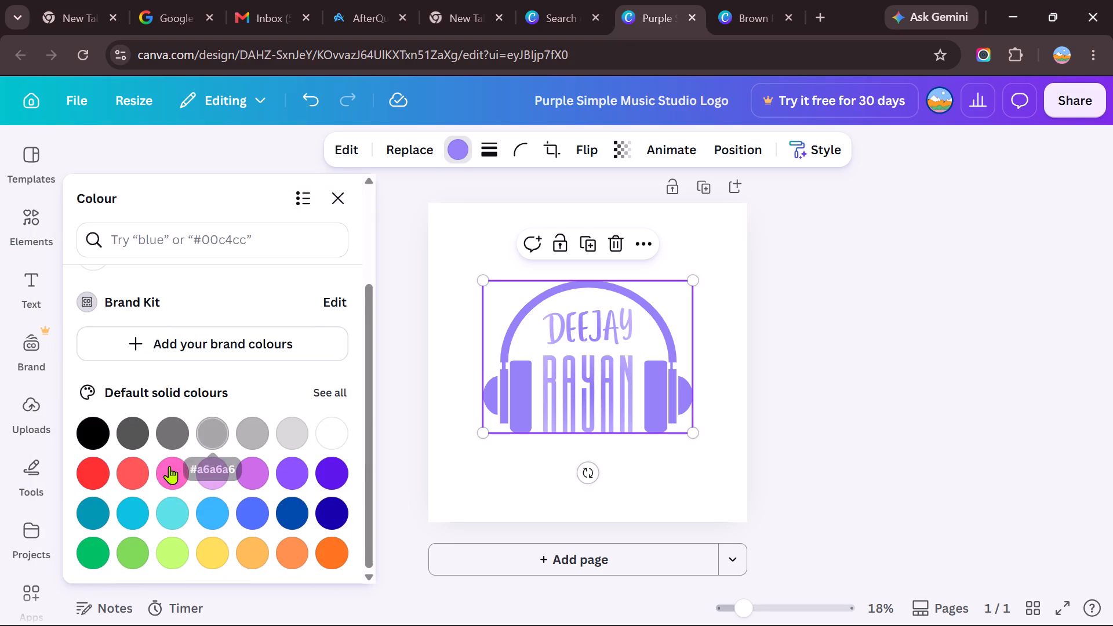
{"action": "left_click", "coordinate": [296, 514]}
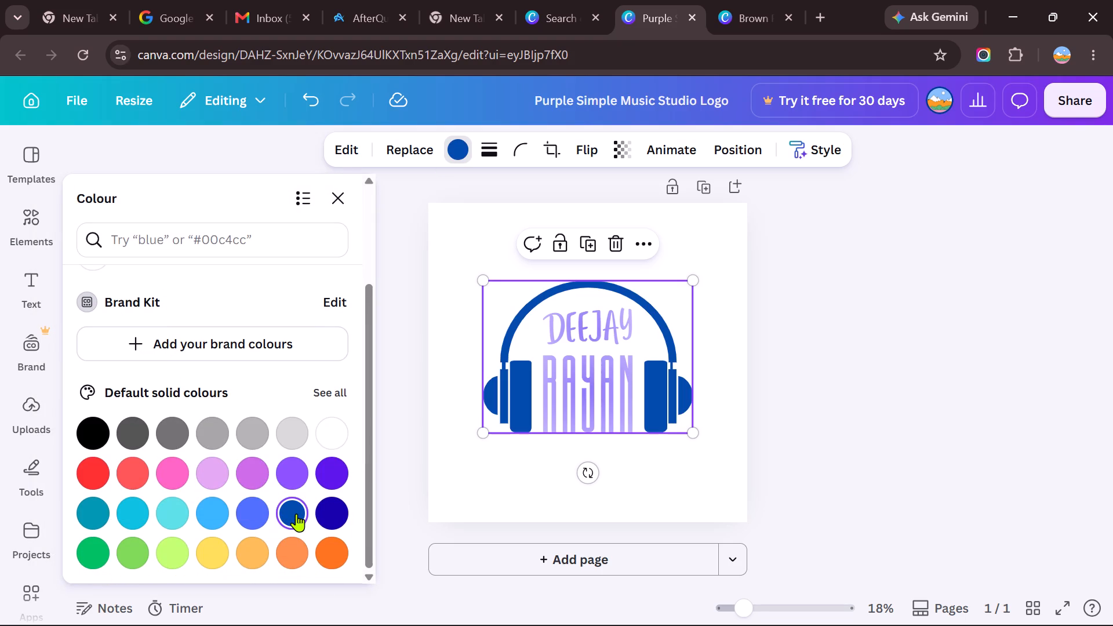
{"action": "left_click", "coordinate": [323, 512]}
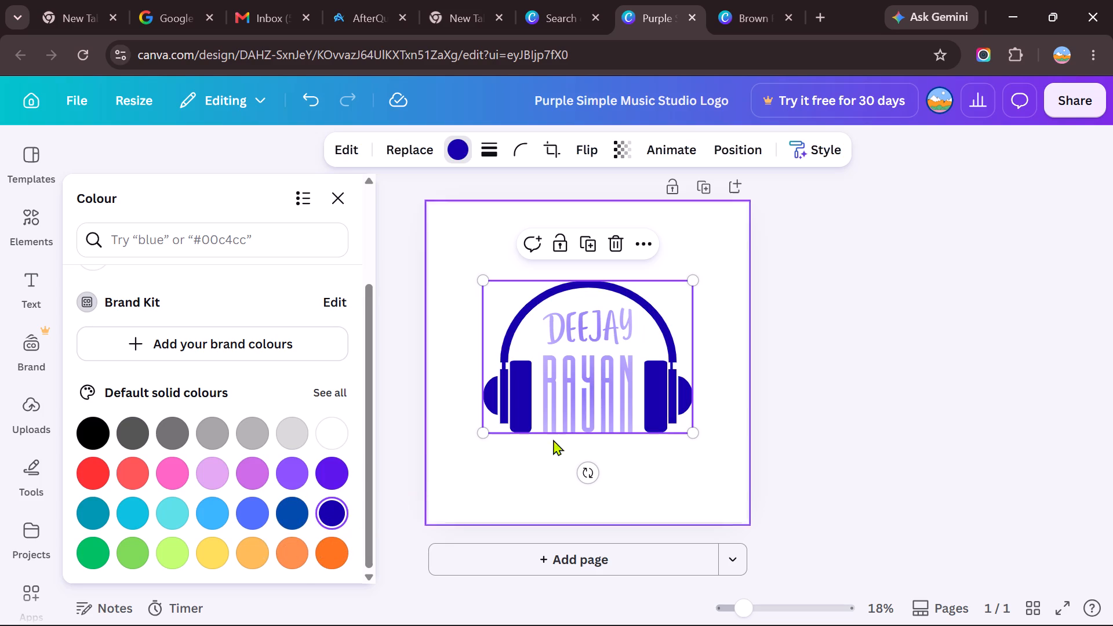
Apply the default black-to-blue gradient as the text colour of DEEJAY.
{"action": "left_click", "coordinate": [610, 327]}
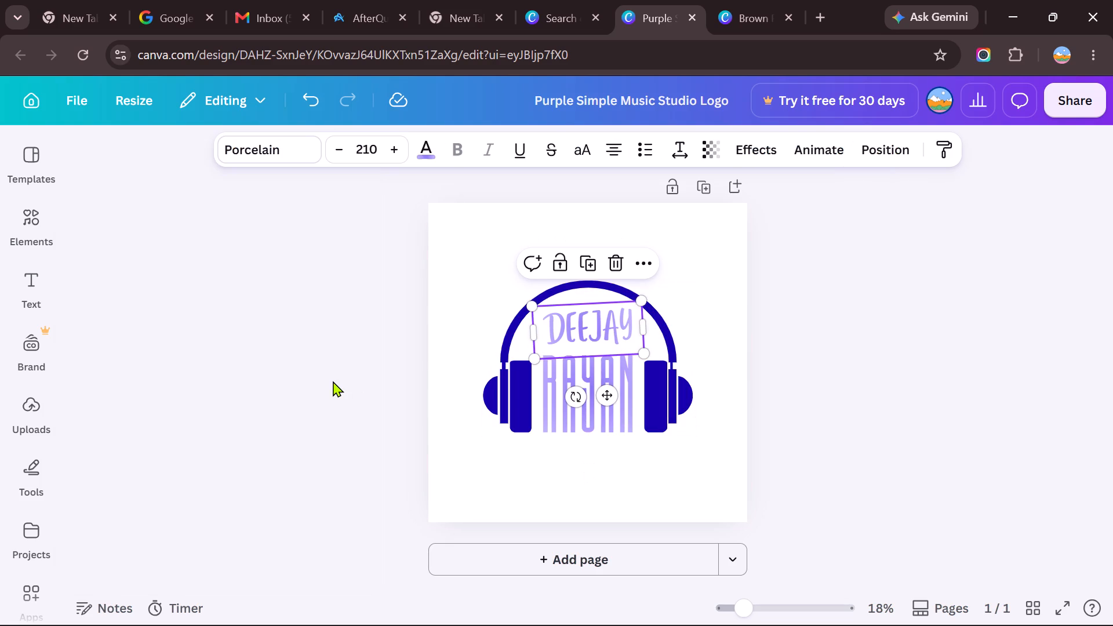
{"action": "left_click", "coordinate": [245, 387]}
{"action": "left_click", "coordinate": [590, 329]}
{"action": "left_click", "coordinate": [421, 147]}
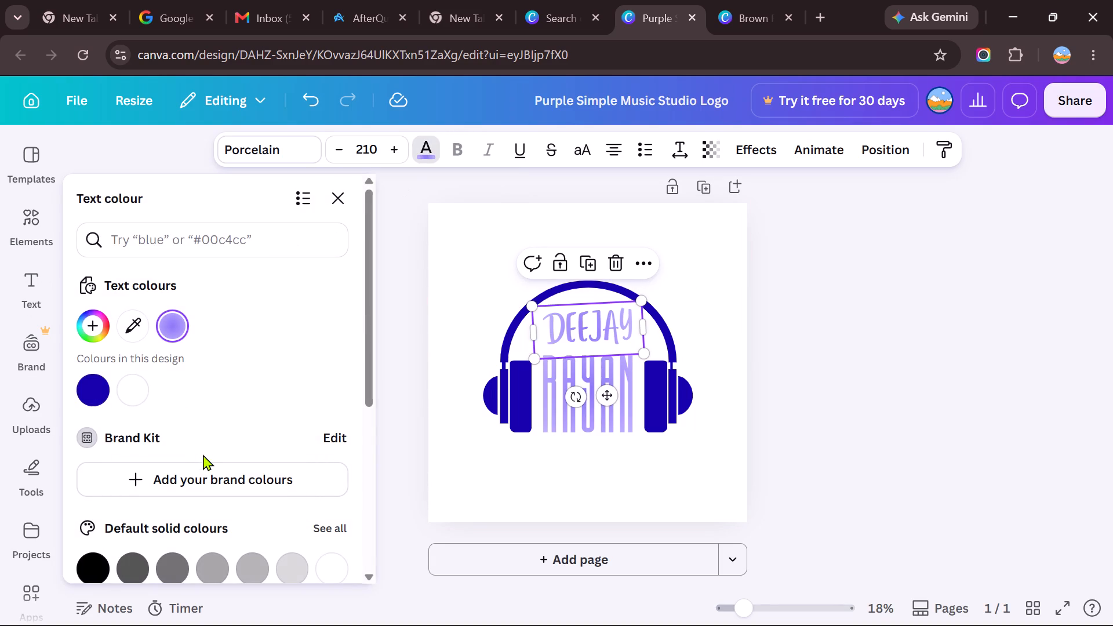
{"action": "scroll", "coordinate": [203, 458], "scroll_direction": "down", "scroll_amount": 3}
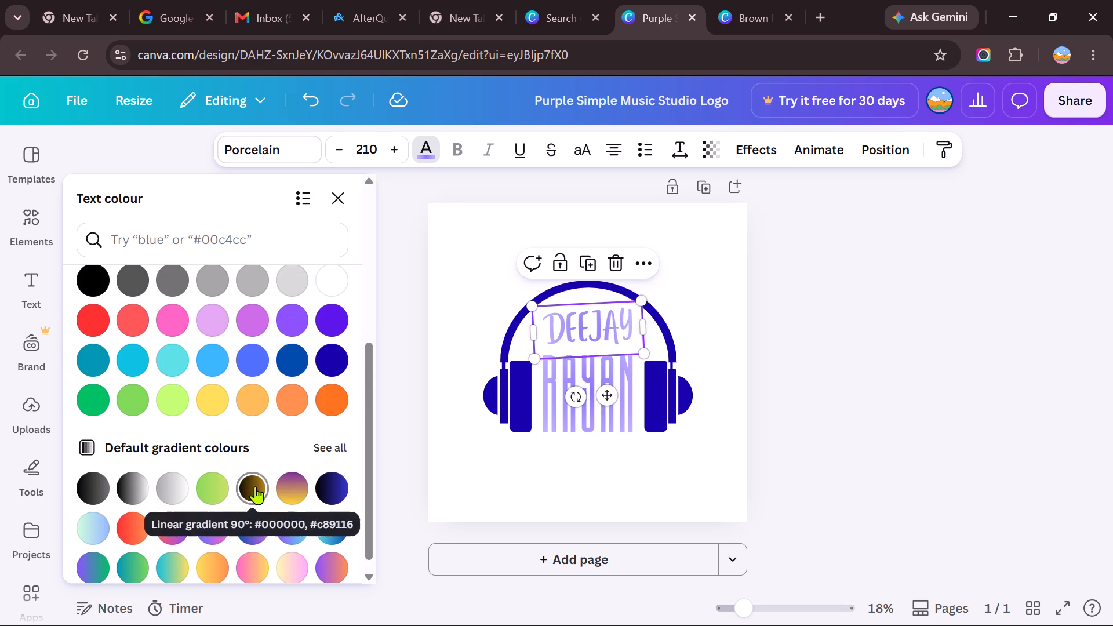
{"action": "left_click", "coordinate": [255, 486]}
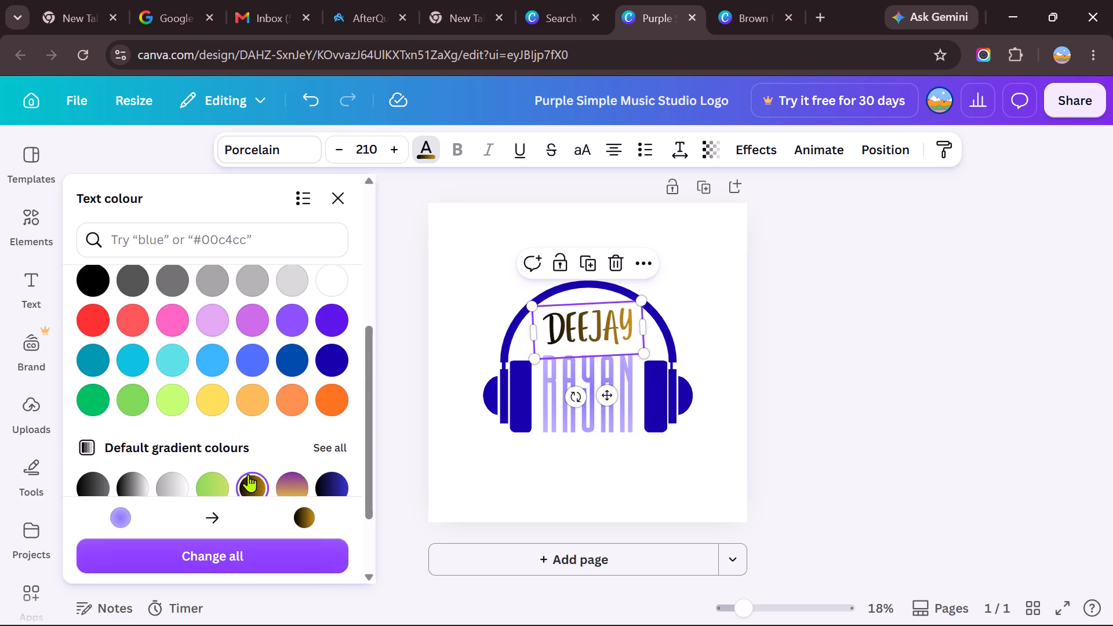
{"action": "left_click", "coordinate": [331, 483]}
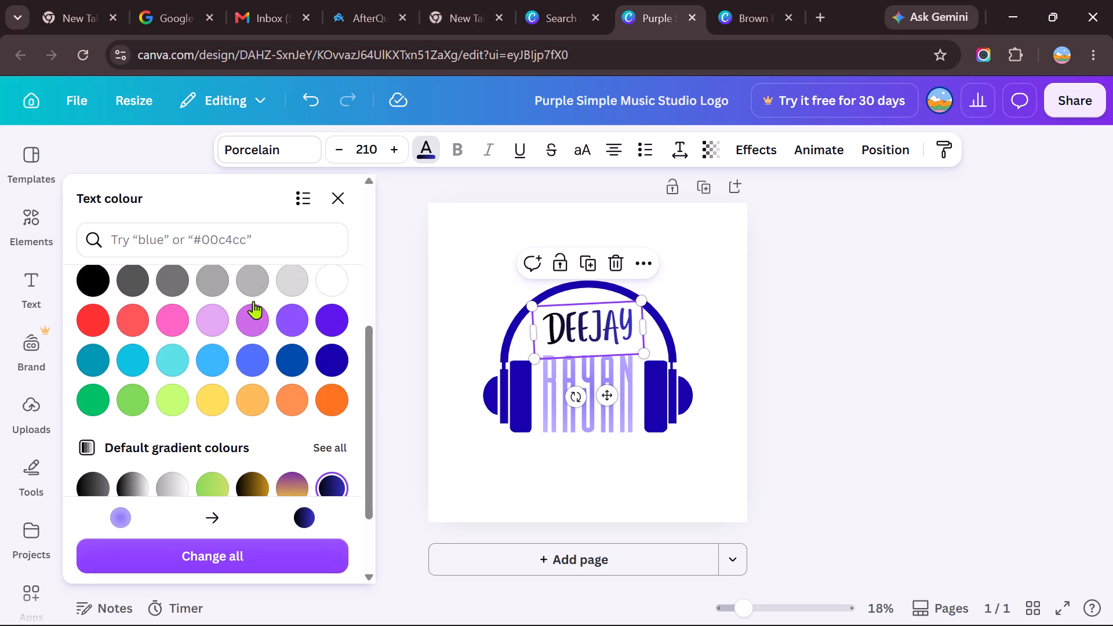
{"action": "left_click", "coordinate": [424, 152]}
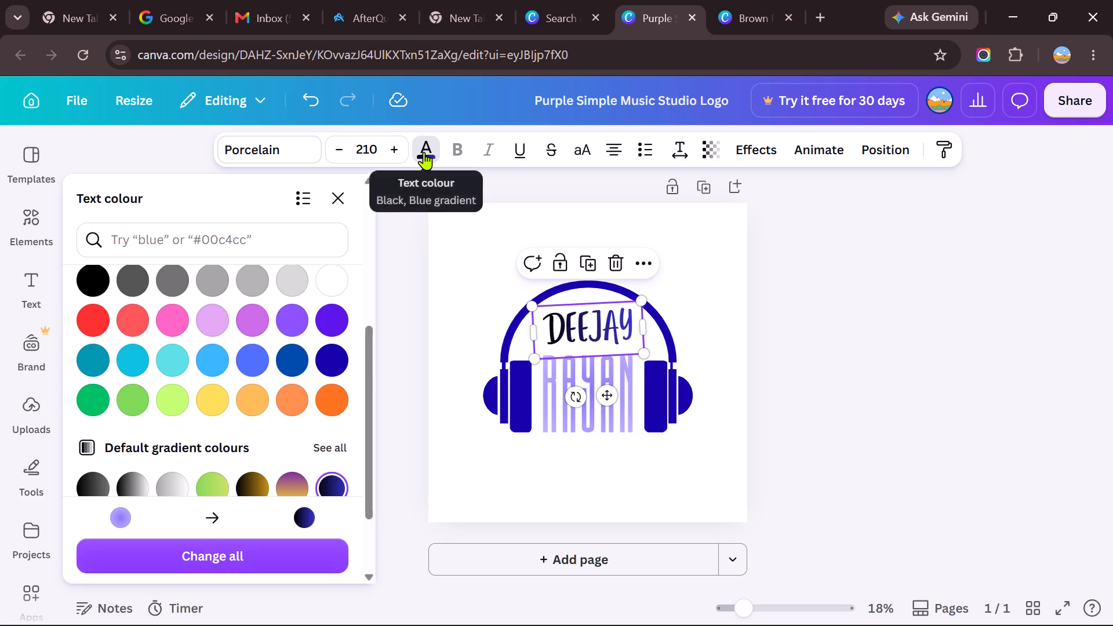
{"action": "left_click", "coordinate": [424, 152]}
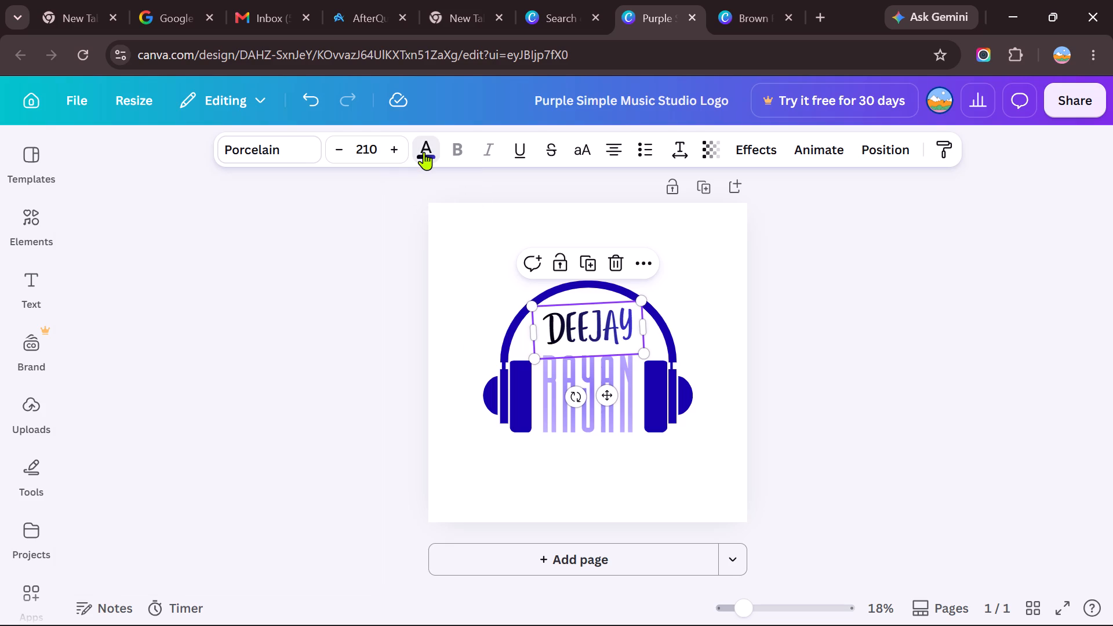
{"action": "scroll", "coordinate": [226, 371], "scroll_direction": "down", "scroll_amount": 5}
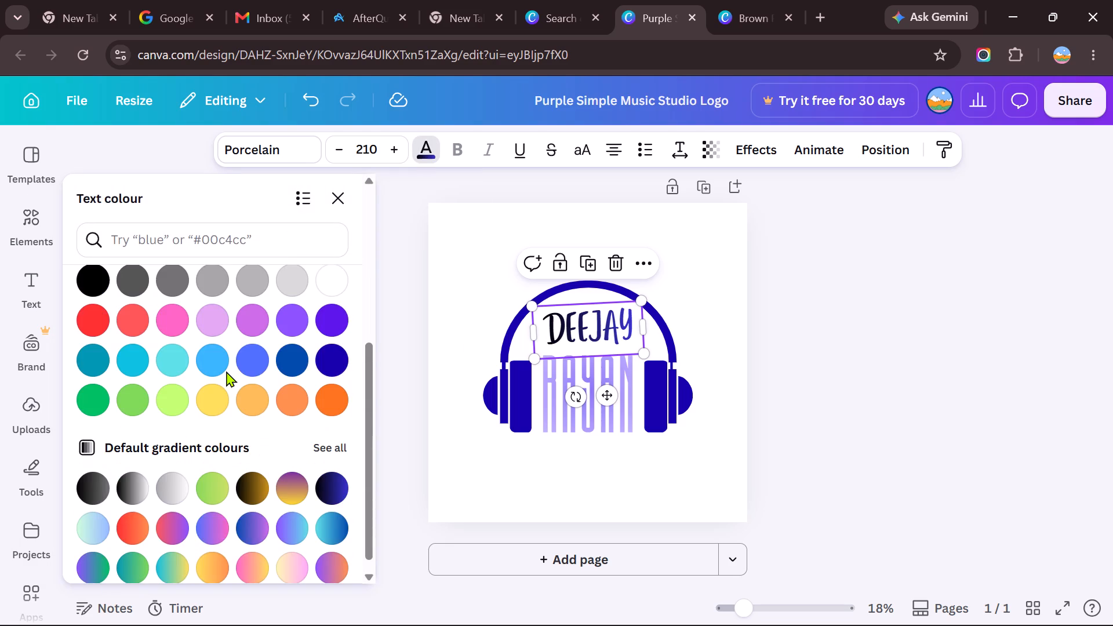
{"action": "scroll", "coordinate": [226, 371], "scroll_direction": "down", "scroll_amount": 3}
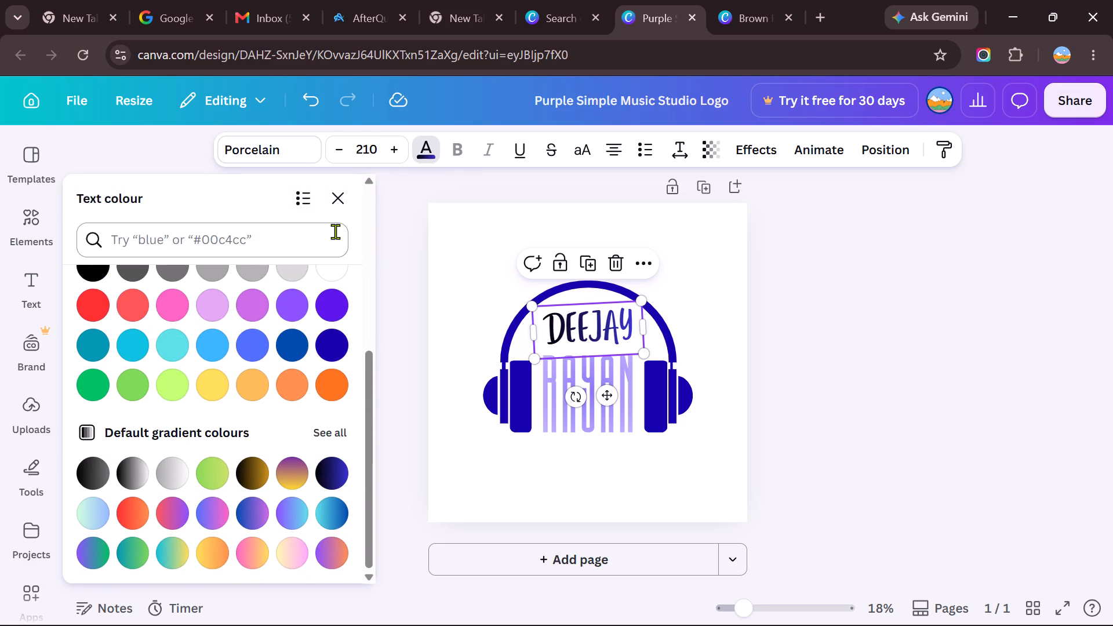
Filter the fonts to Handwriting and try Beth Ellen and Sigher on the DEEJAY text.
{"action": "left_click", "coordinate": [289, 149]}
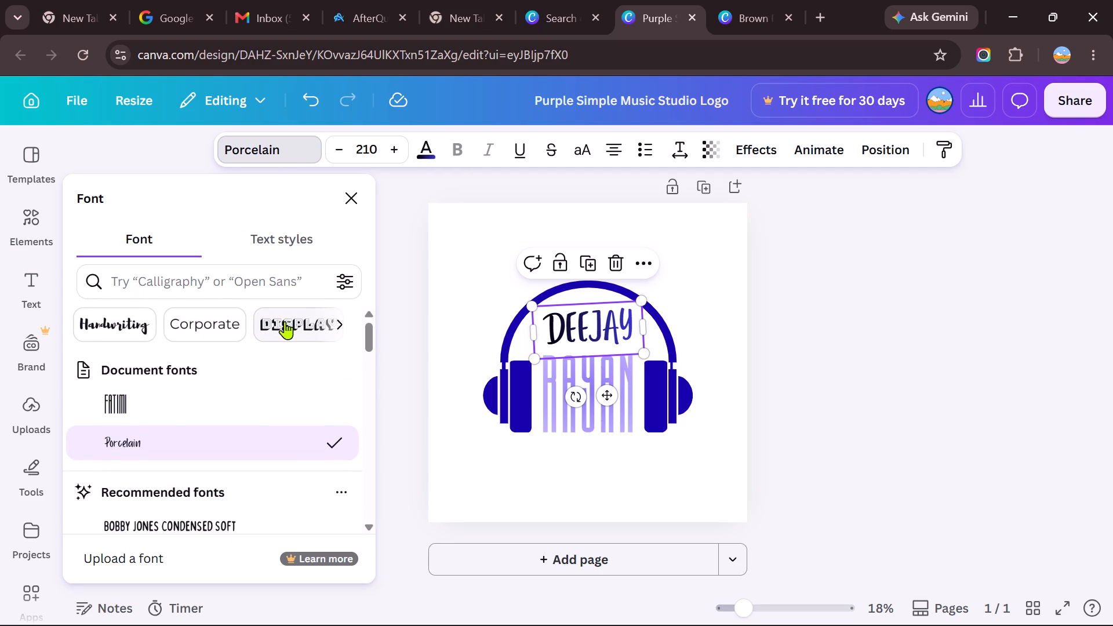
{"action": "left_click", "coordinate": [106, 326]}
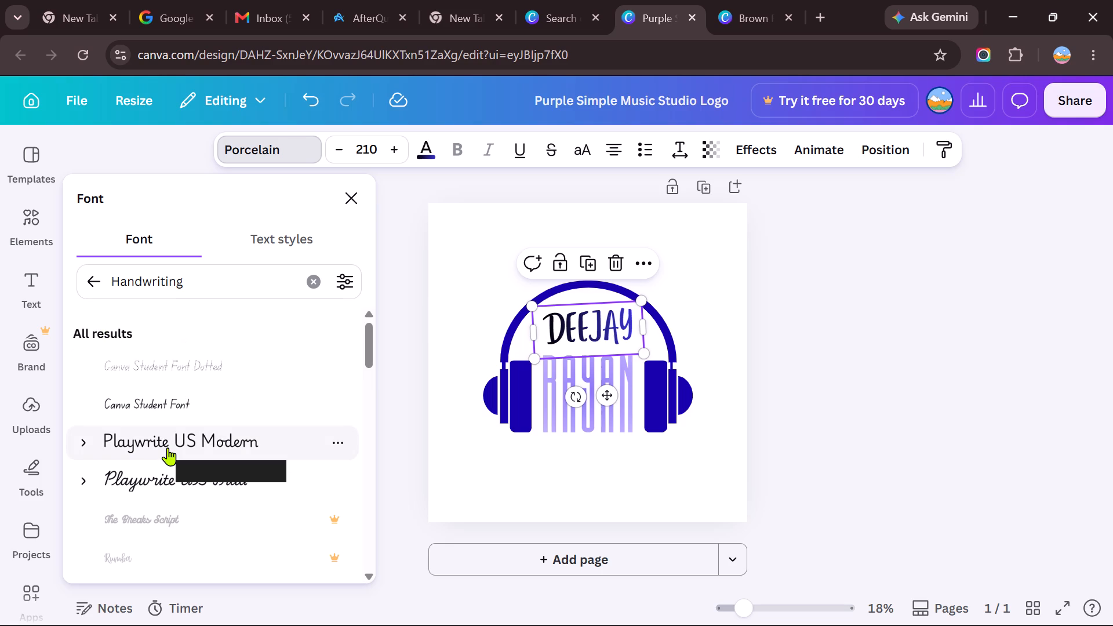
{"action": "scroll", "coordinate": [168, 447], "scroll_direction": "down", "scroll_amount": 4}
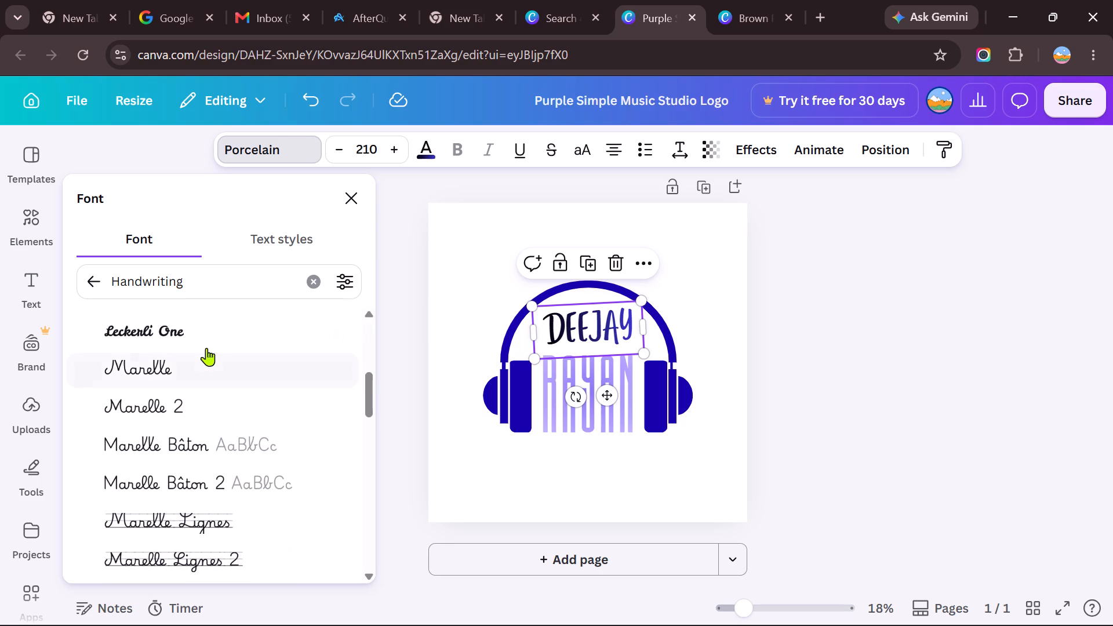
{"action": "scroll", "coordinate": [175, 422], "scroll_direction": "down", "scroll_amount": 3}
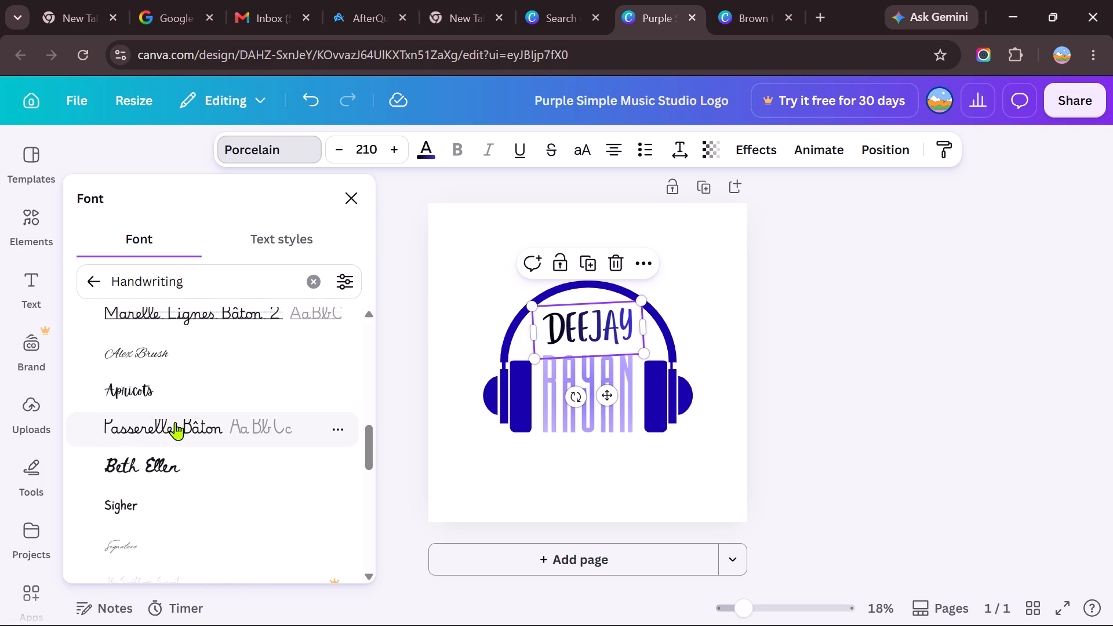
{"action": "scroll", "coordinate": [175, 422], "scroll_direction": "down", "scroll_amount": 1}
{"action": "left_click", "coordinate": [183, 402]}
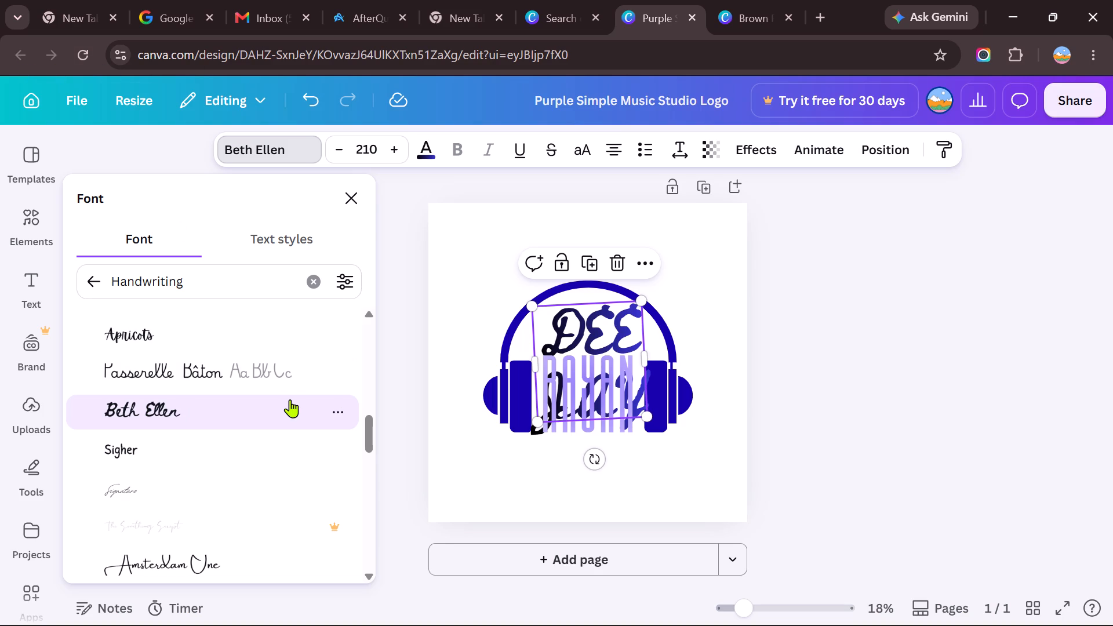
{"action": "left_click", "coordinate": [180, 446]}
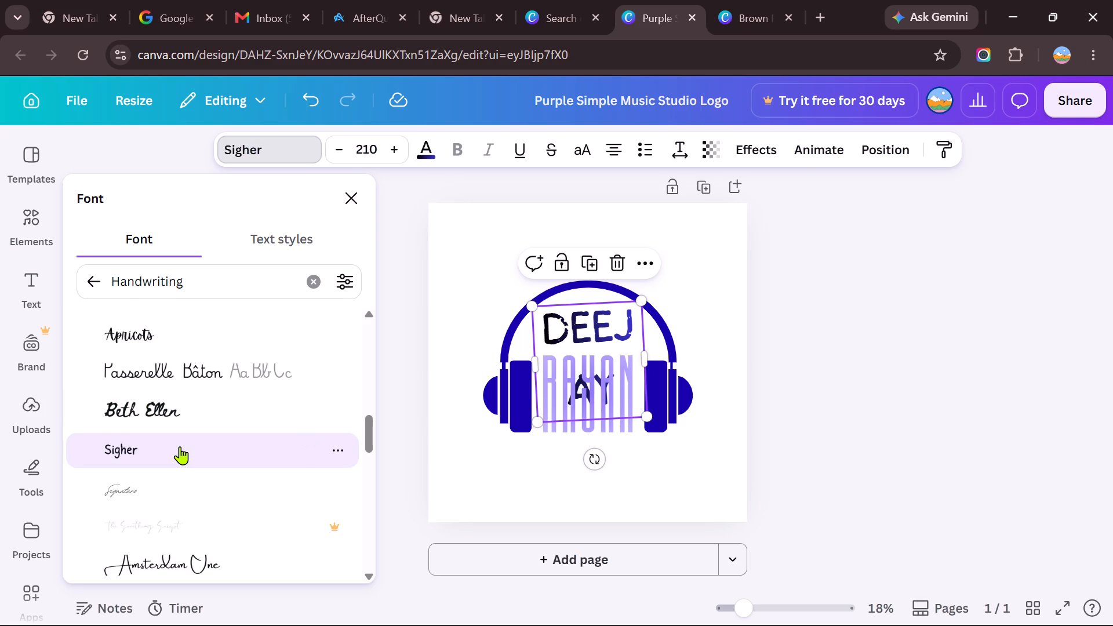
Try the Waterlily handwriting font on the DEEJAY text and set it to Dangwa.
{"action": "scroll", "coordinate": [194, 374], "scroll_direction": "up", "scroll_amount": 6}
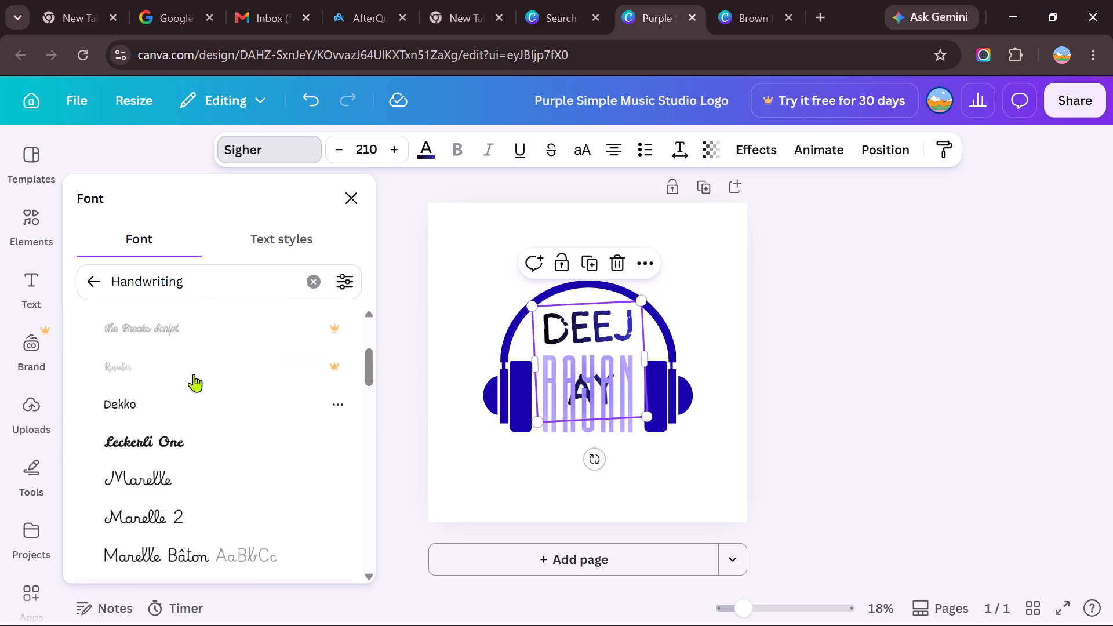
{"action": "scroll", "coordinate": [194, 374], "scroll_direction": "up", "scroll_amount": 2}
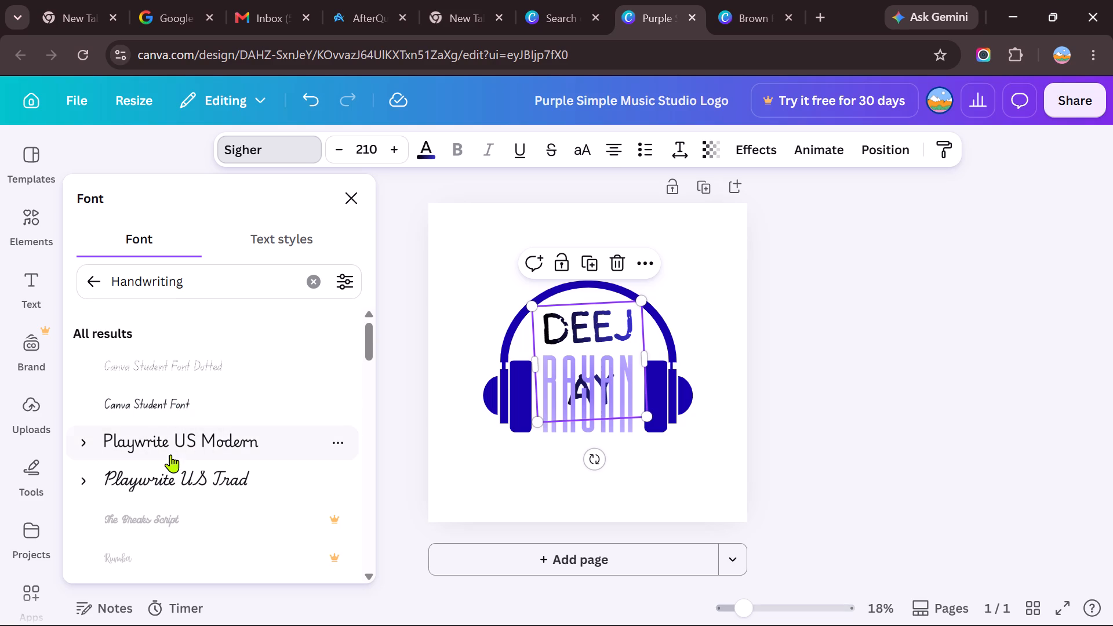
{"action": "scroll", "coordinate": [170, 454], "scroll_direction": "down", "scroll_amount": 10}
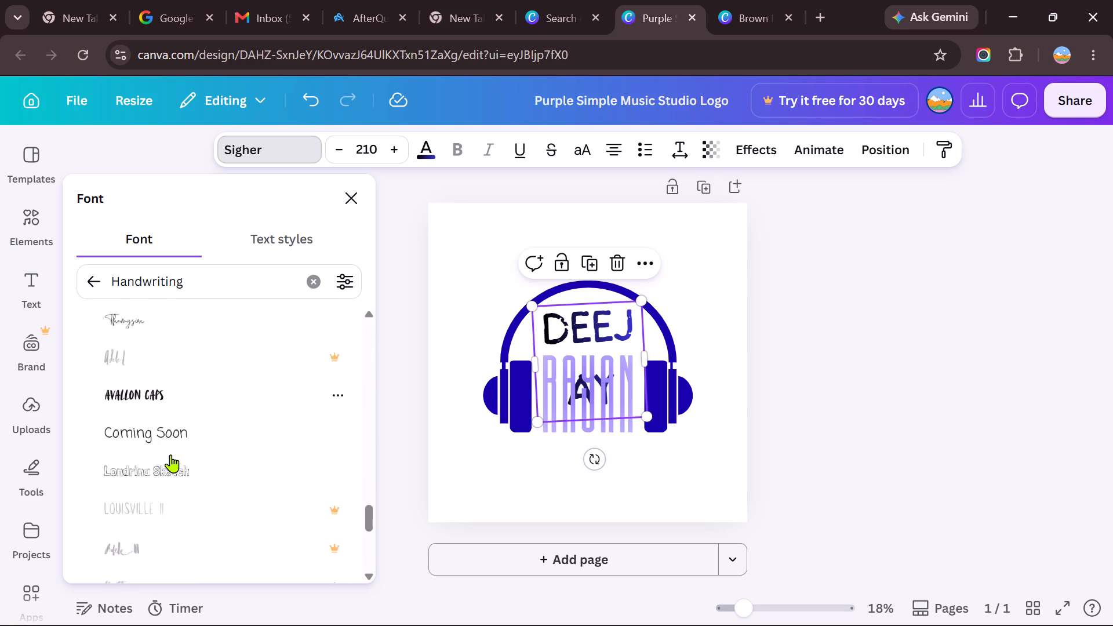
{"action": "scroll", "coordinate": [170, 454], "scroll_direction": "down", "scroll_amount": 7}
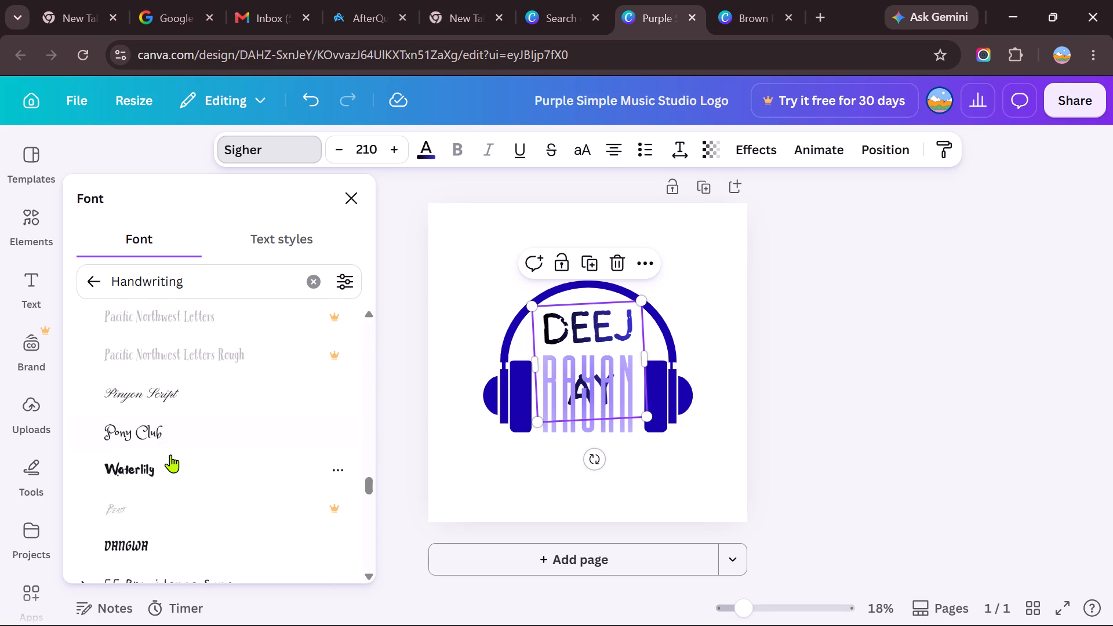
{"action": "scroll", "coordinate": [170, 454], "scroll_direction": "down", "scroll_amount": 1}
{"action": "left_click", "coordinate": [159, 438]}
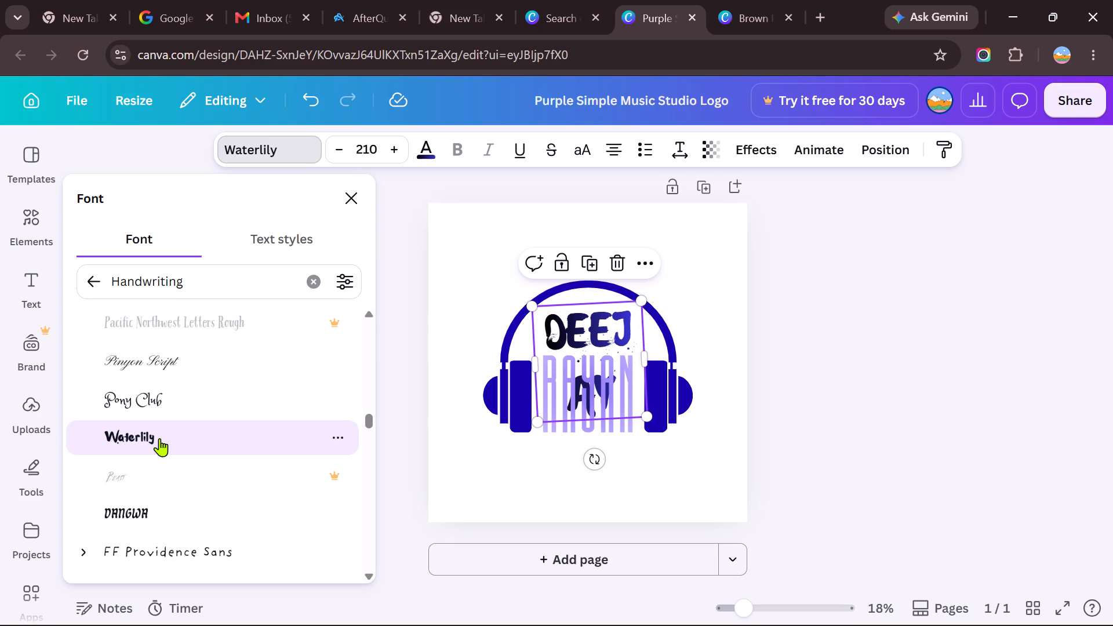
{"action": "left_click", "coordinate": [159, 508]}
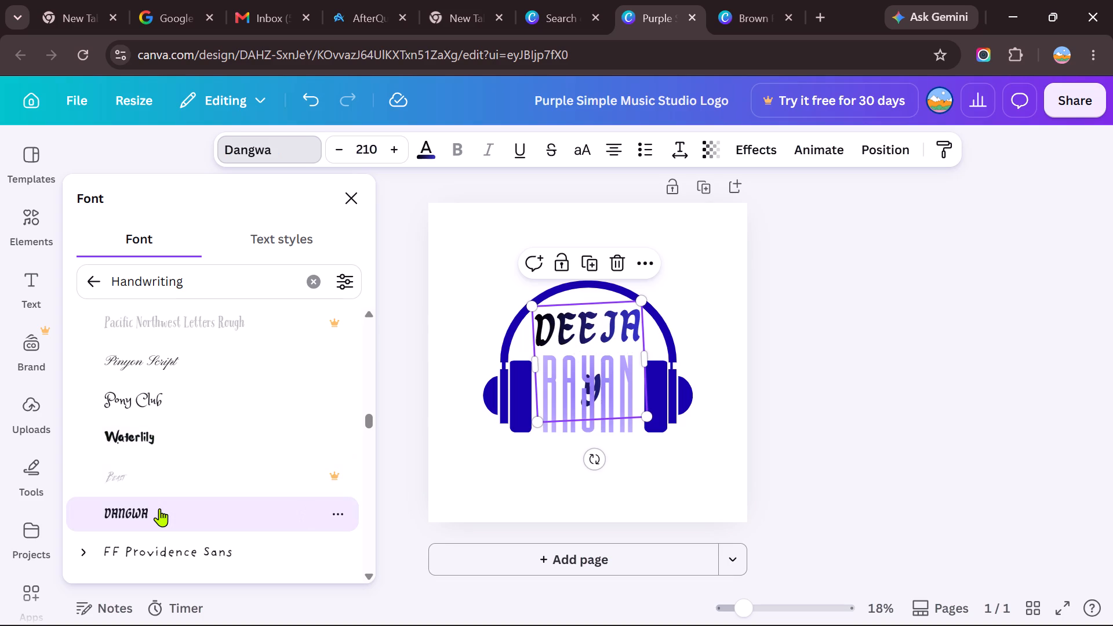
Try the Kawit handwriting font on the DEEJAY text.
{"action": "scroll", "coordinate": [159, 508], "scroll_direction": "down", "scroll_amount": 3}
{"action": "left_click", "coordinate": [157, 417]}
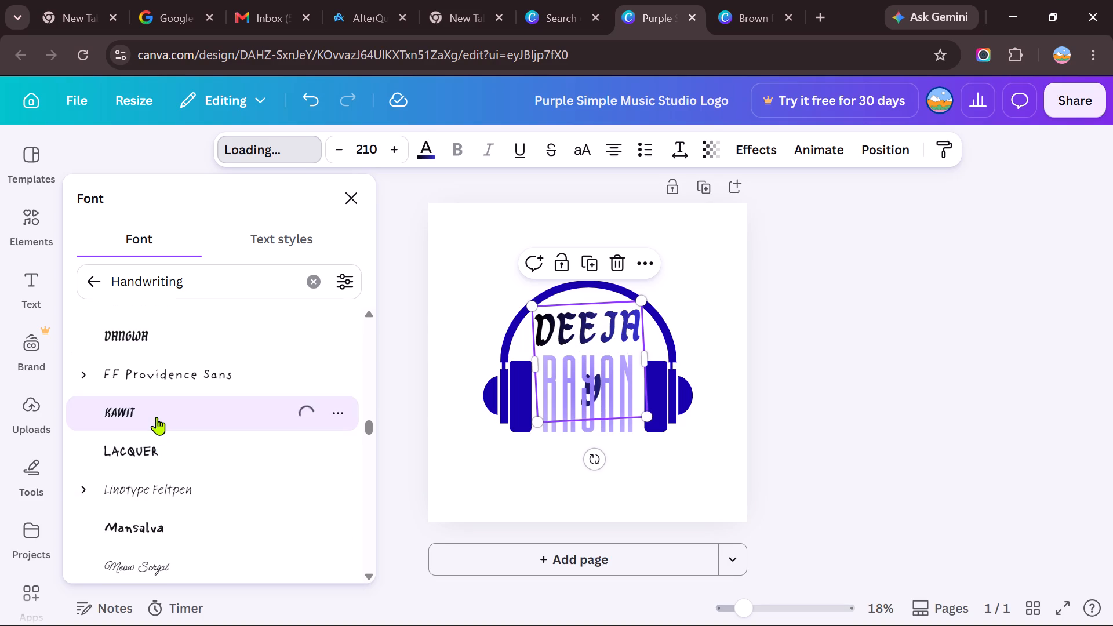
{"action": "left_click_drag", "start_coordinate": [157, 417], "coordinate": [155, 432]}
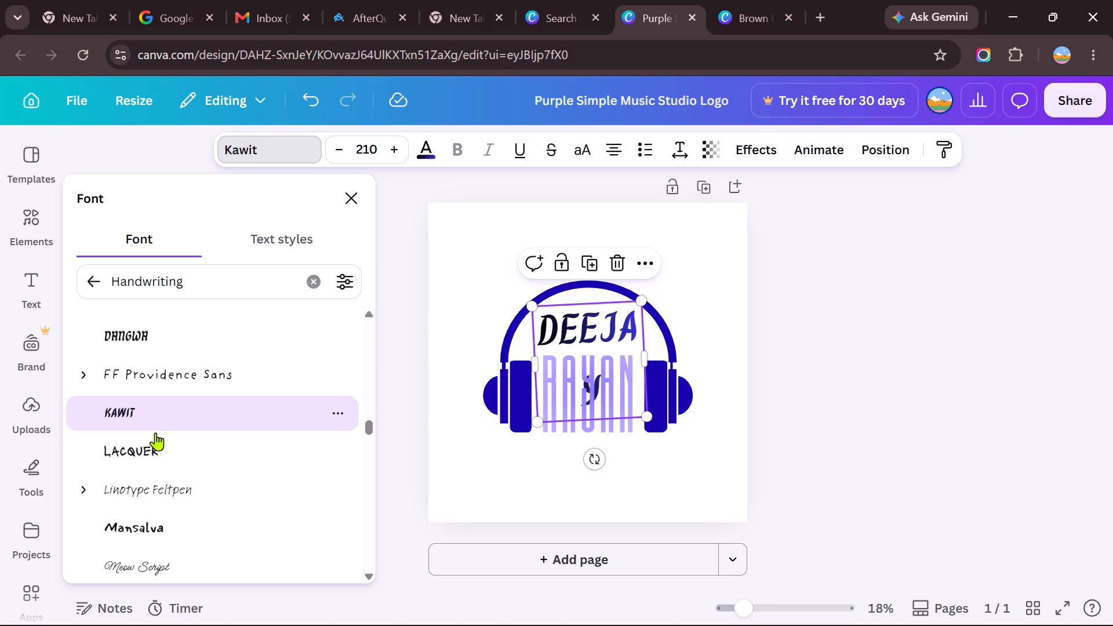
Set the DEEJAY text to the TC Milo handwriting font.
{"action": "left_click_drag", "start_coordinate": [155, 432], "coordinate": [161, 498]}
{"action": "scroll", "coordinate": [161, 498], "scroll_direction": "down", "scroll_amount": 8}
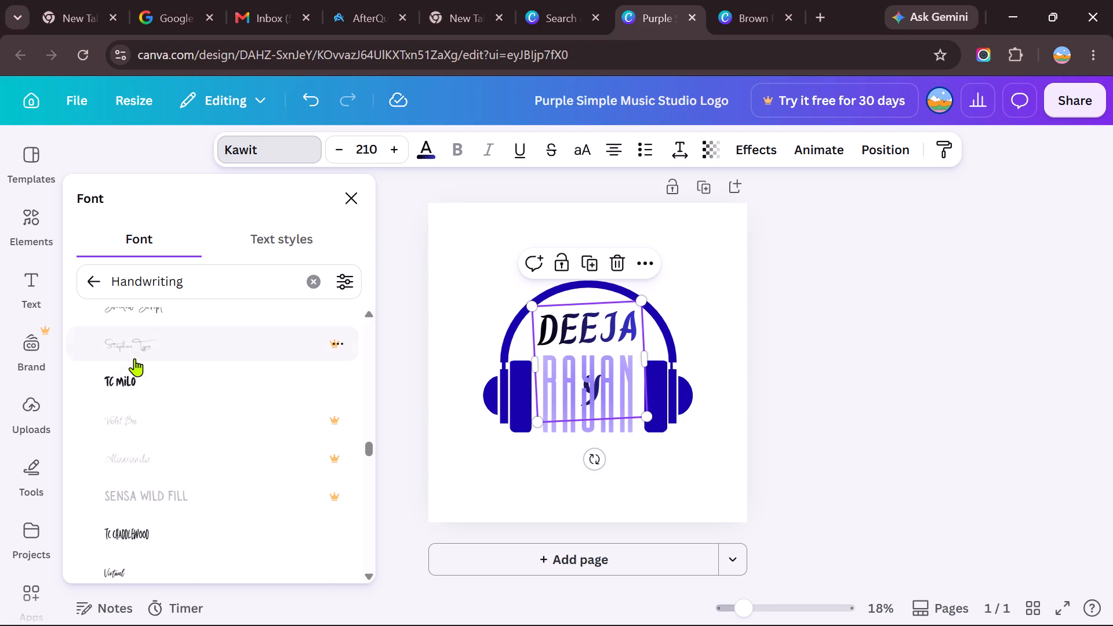
{"action": "left_click", "coordinate": [138, 367]}
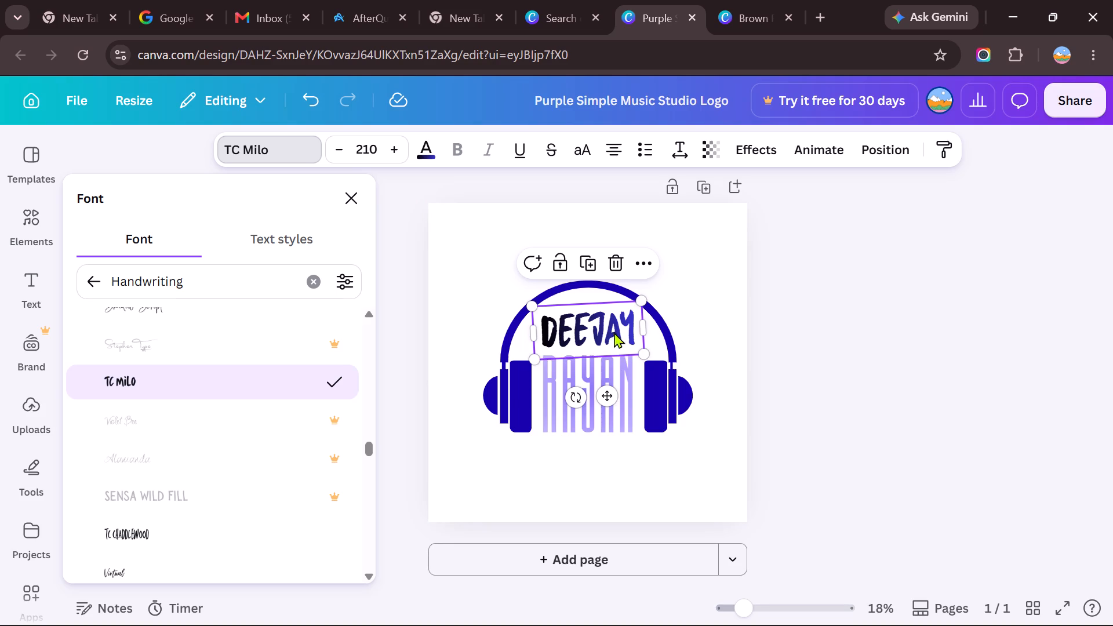
{"action": "scroll", "coordinate": [239, 496], "scroll_direction": "down", "scroll_amount": 3}
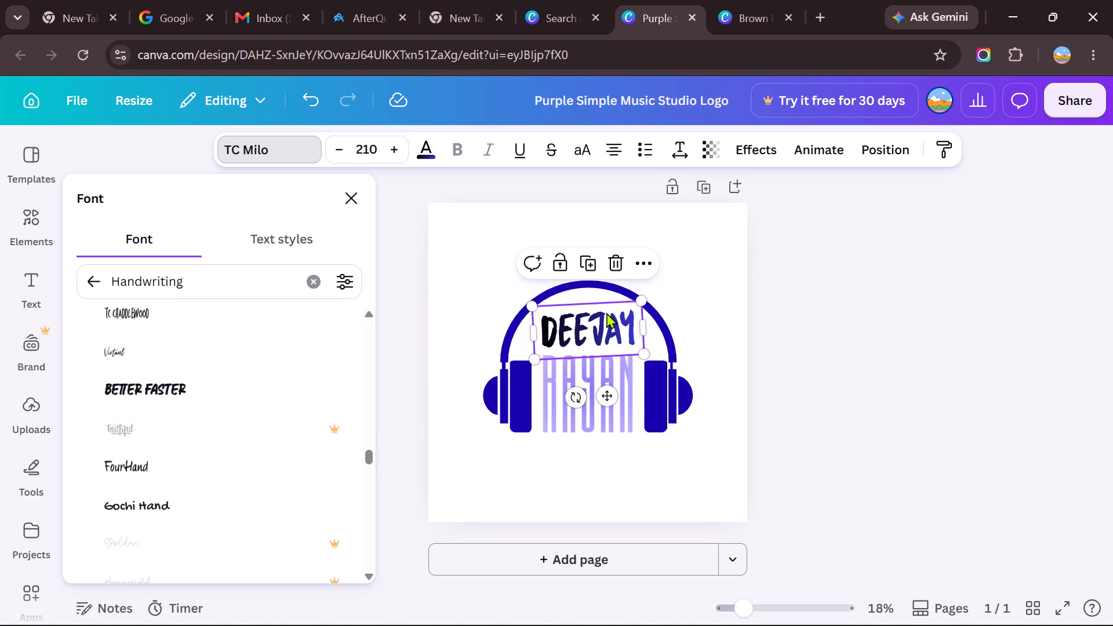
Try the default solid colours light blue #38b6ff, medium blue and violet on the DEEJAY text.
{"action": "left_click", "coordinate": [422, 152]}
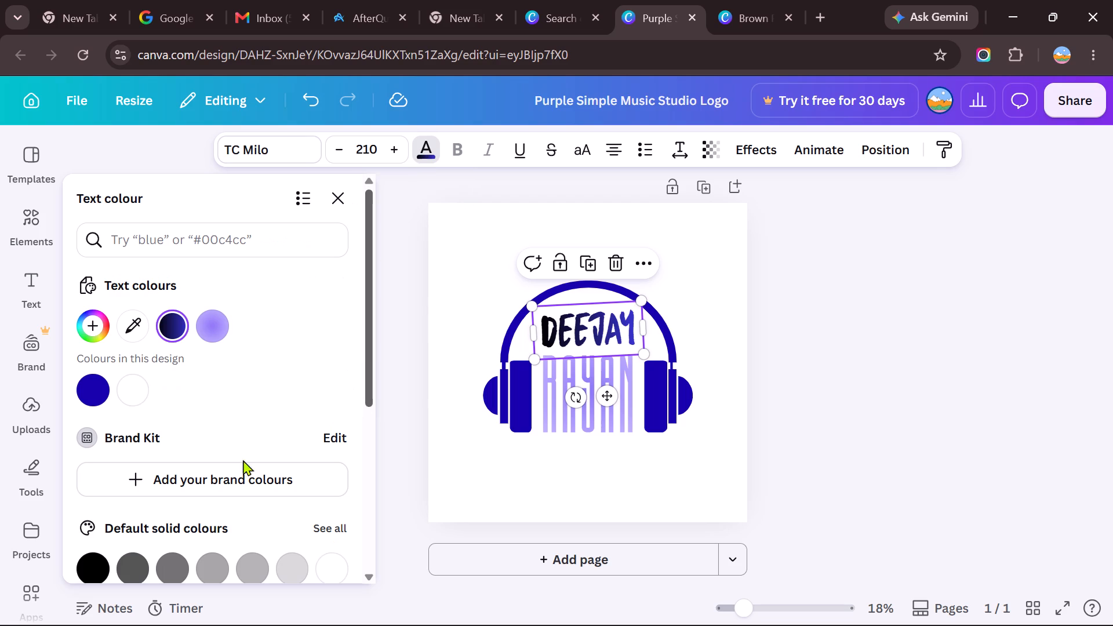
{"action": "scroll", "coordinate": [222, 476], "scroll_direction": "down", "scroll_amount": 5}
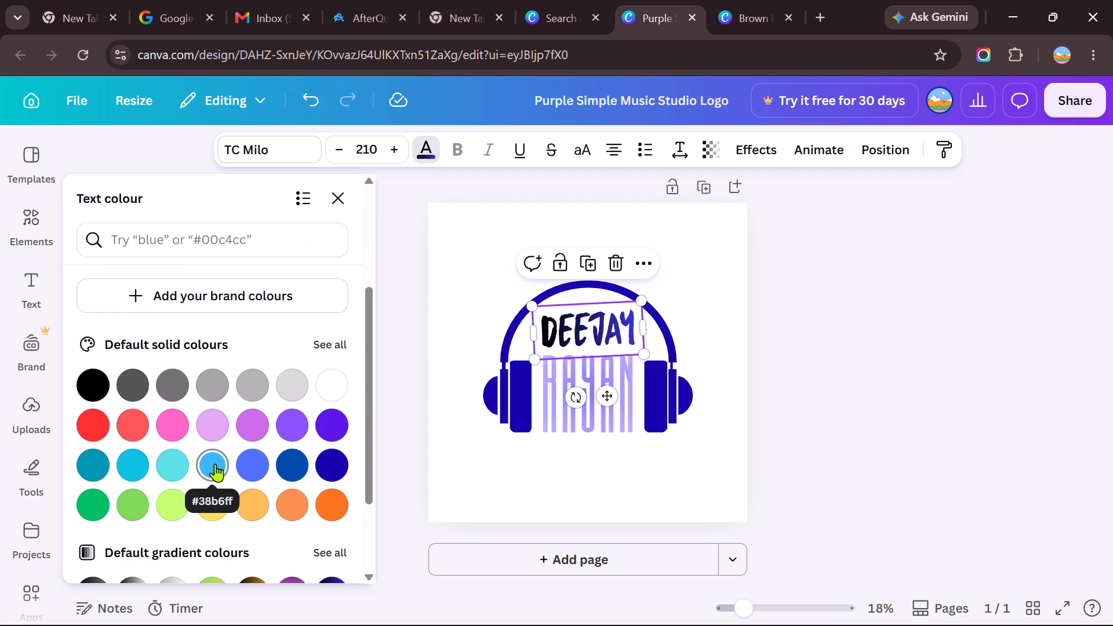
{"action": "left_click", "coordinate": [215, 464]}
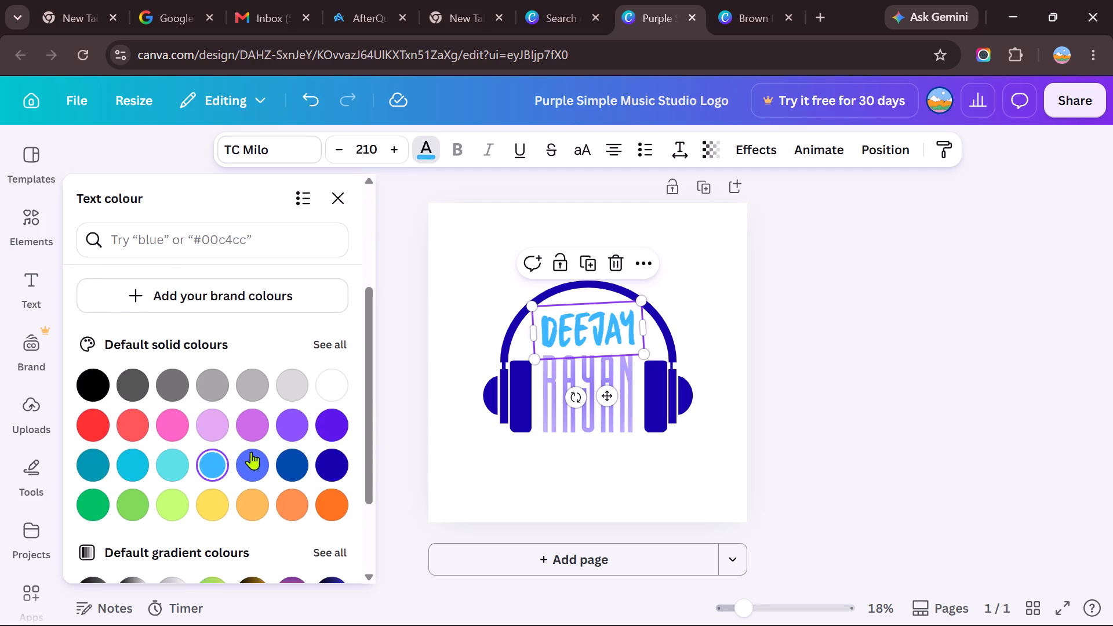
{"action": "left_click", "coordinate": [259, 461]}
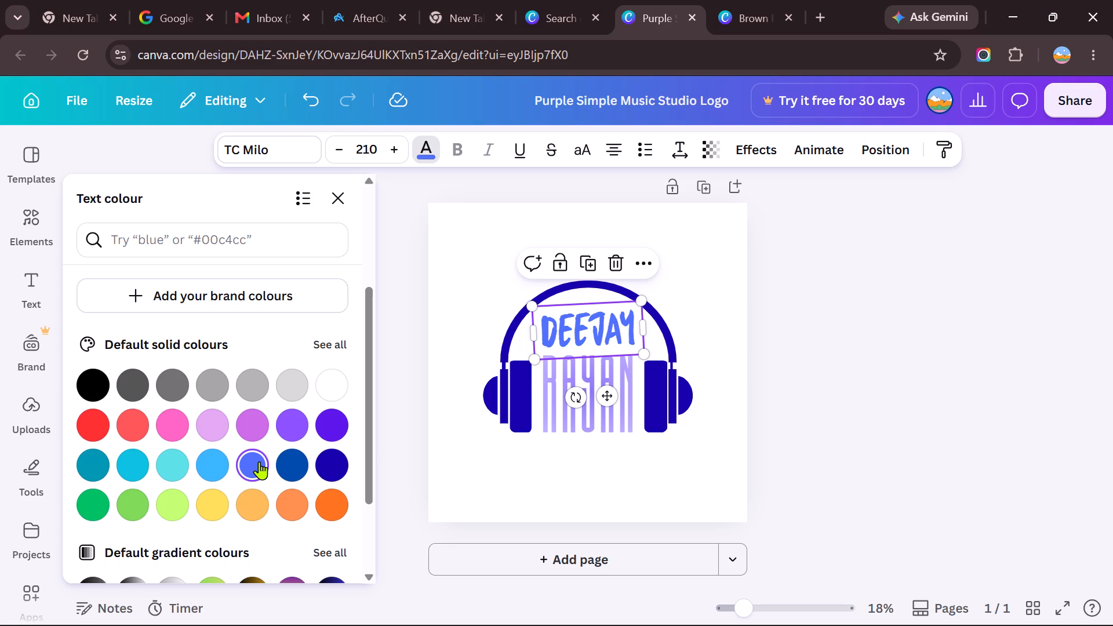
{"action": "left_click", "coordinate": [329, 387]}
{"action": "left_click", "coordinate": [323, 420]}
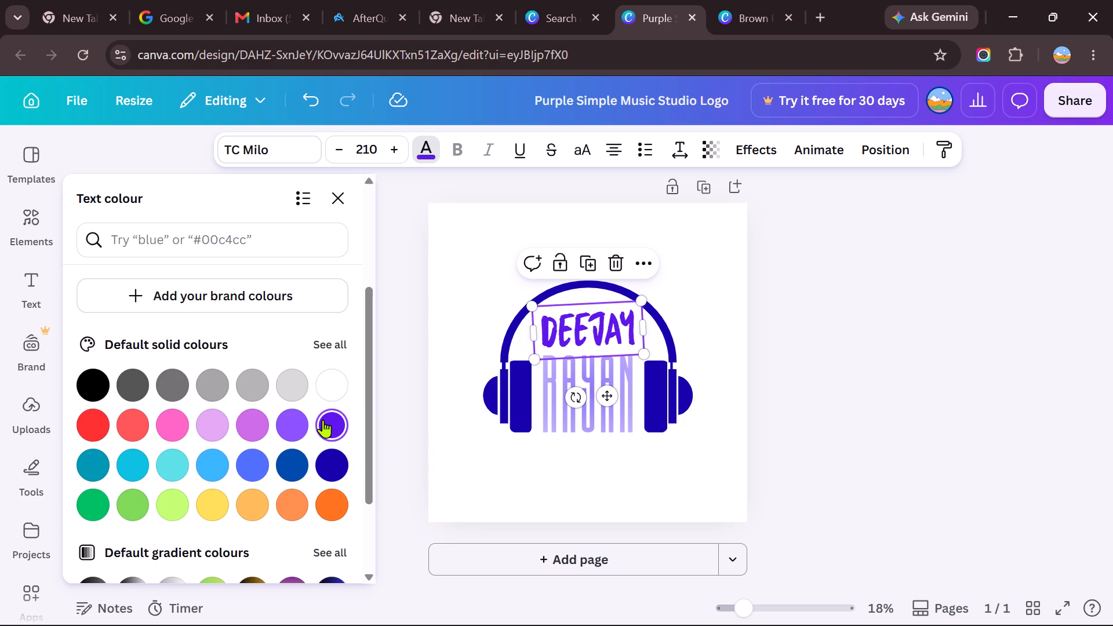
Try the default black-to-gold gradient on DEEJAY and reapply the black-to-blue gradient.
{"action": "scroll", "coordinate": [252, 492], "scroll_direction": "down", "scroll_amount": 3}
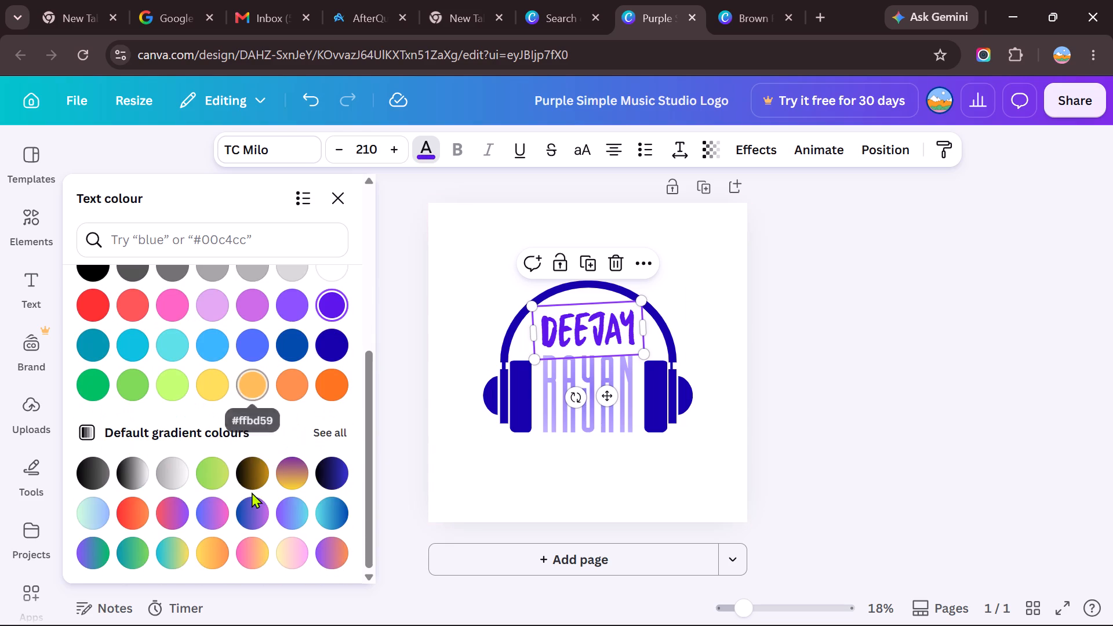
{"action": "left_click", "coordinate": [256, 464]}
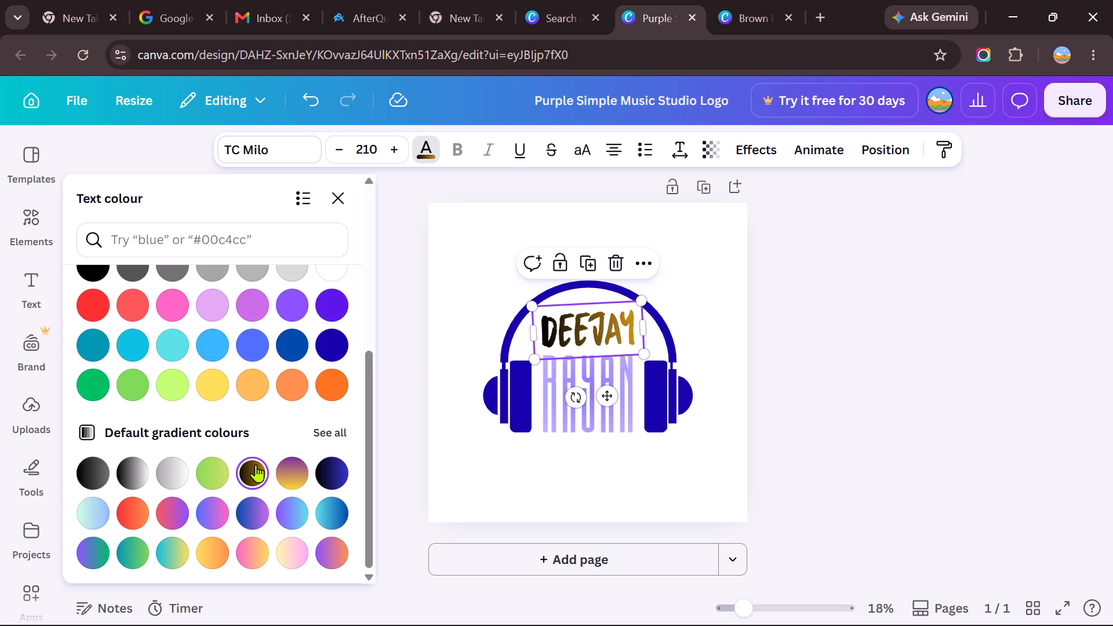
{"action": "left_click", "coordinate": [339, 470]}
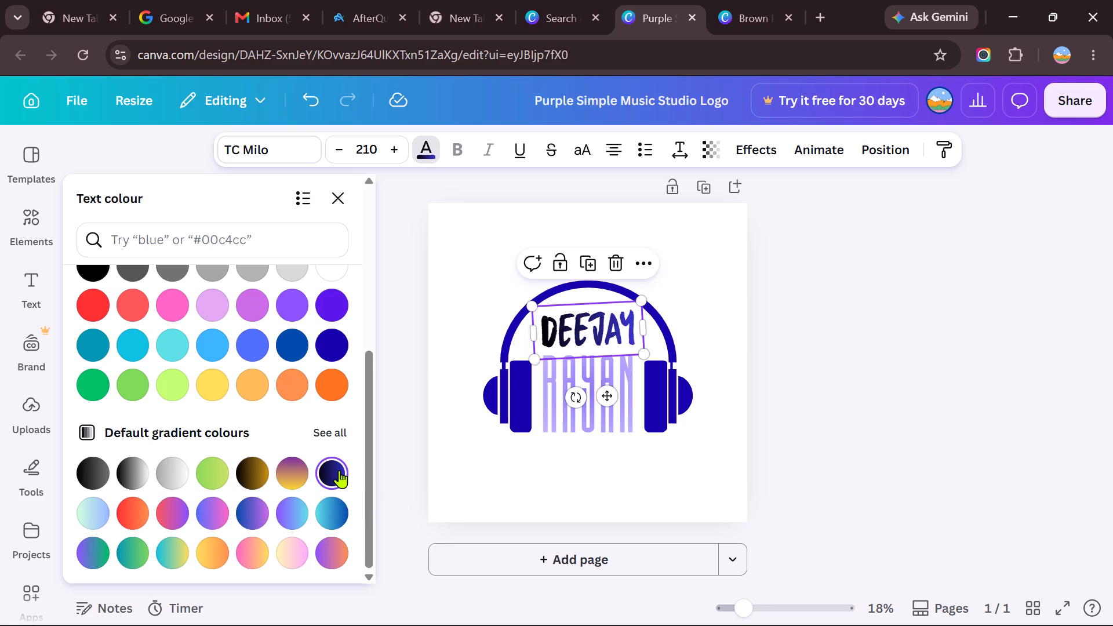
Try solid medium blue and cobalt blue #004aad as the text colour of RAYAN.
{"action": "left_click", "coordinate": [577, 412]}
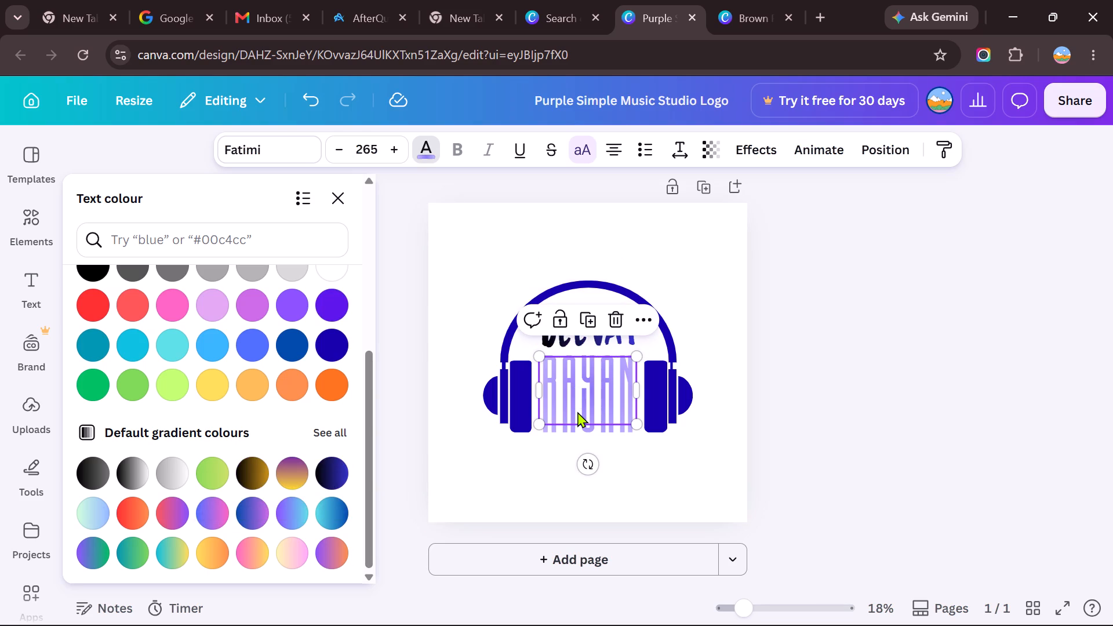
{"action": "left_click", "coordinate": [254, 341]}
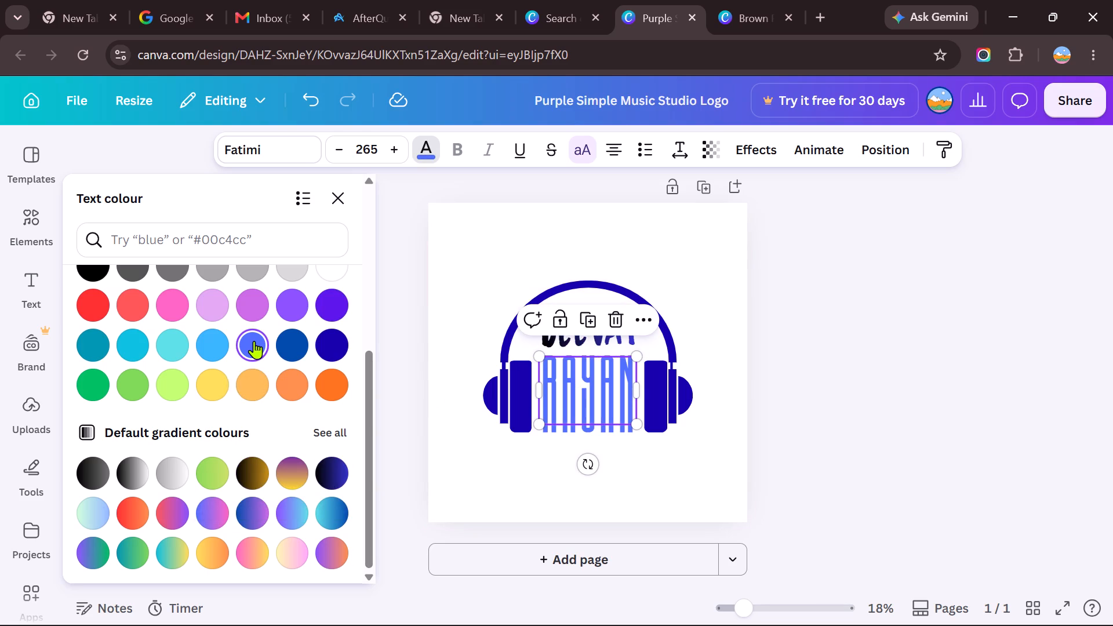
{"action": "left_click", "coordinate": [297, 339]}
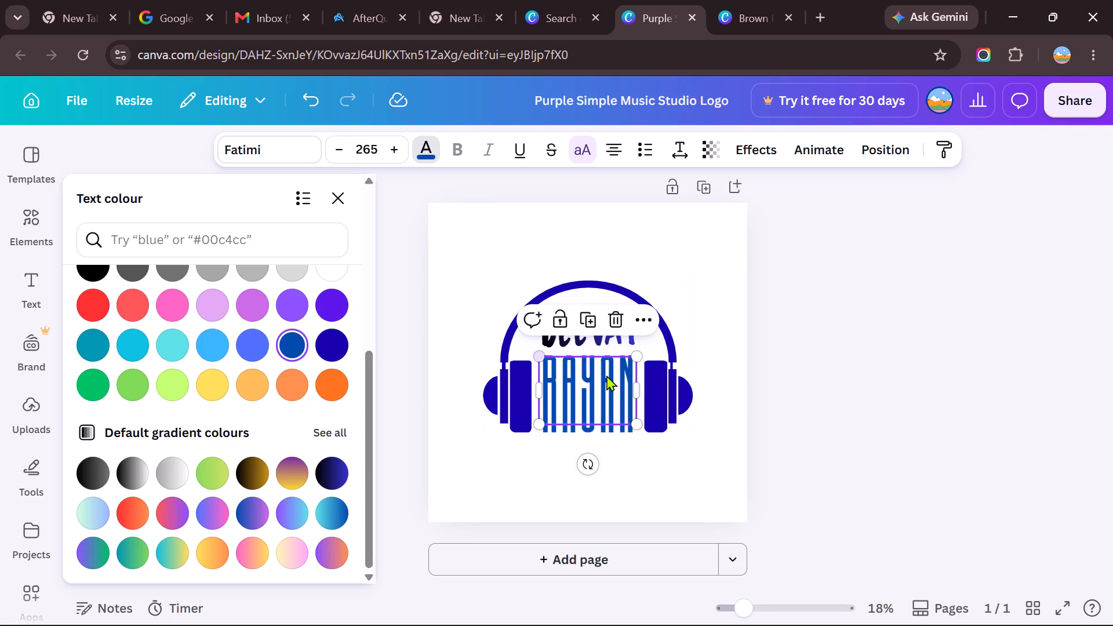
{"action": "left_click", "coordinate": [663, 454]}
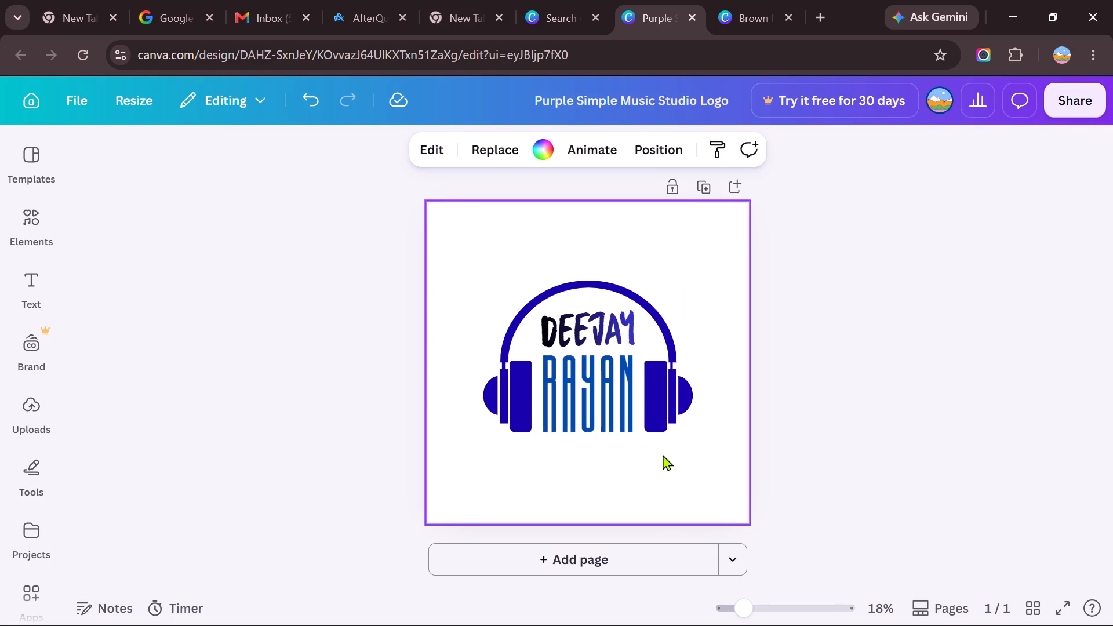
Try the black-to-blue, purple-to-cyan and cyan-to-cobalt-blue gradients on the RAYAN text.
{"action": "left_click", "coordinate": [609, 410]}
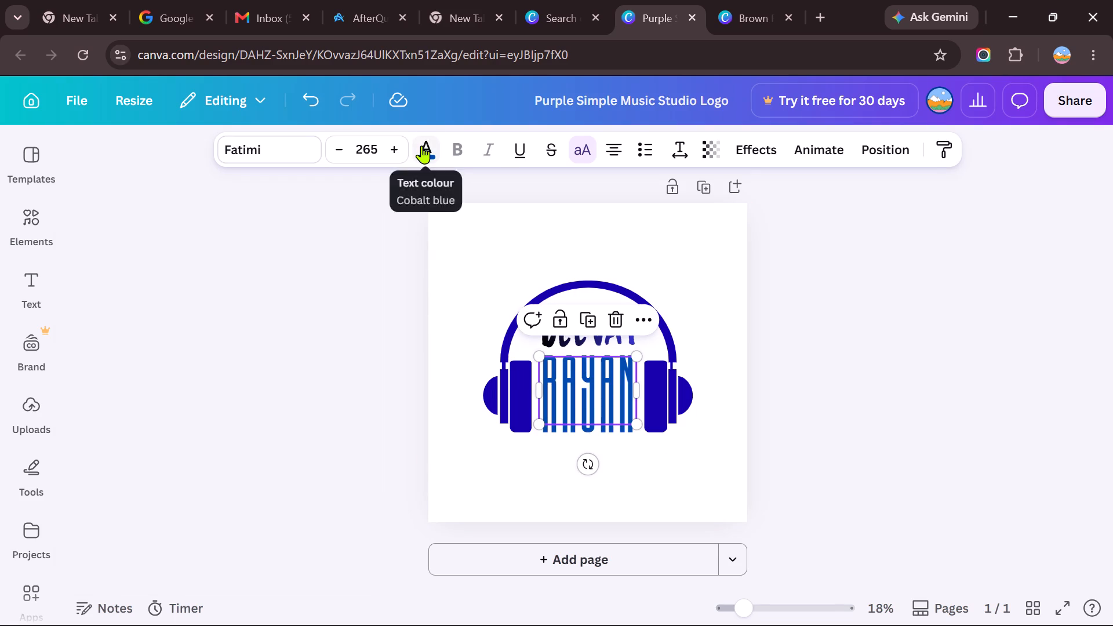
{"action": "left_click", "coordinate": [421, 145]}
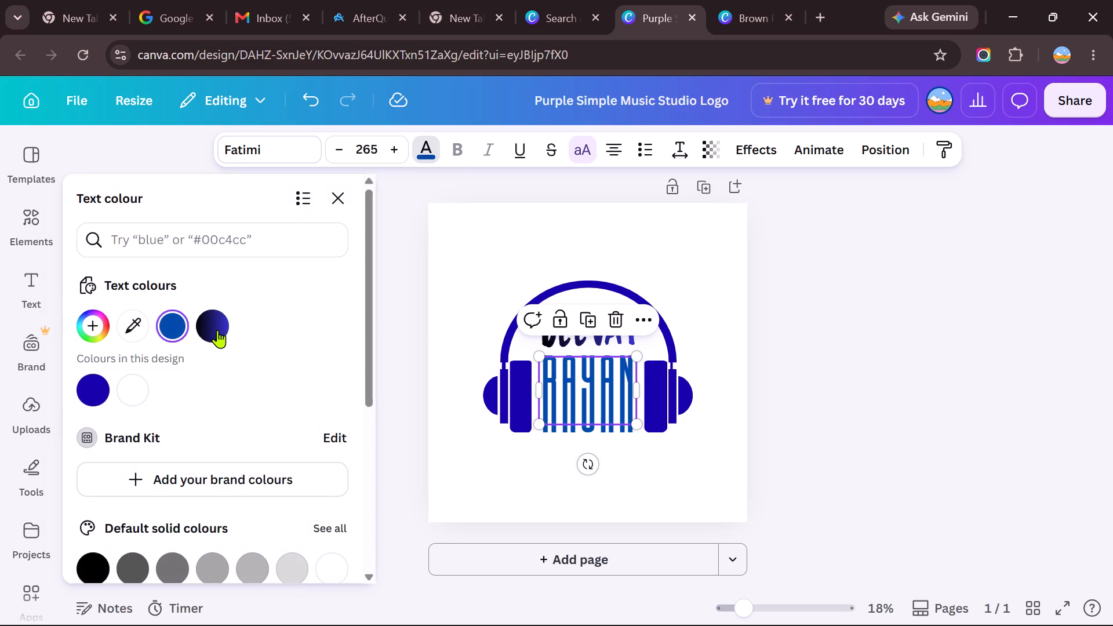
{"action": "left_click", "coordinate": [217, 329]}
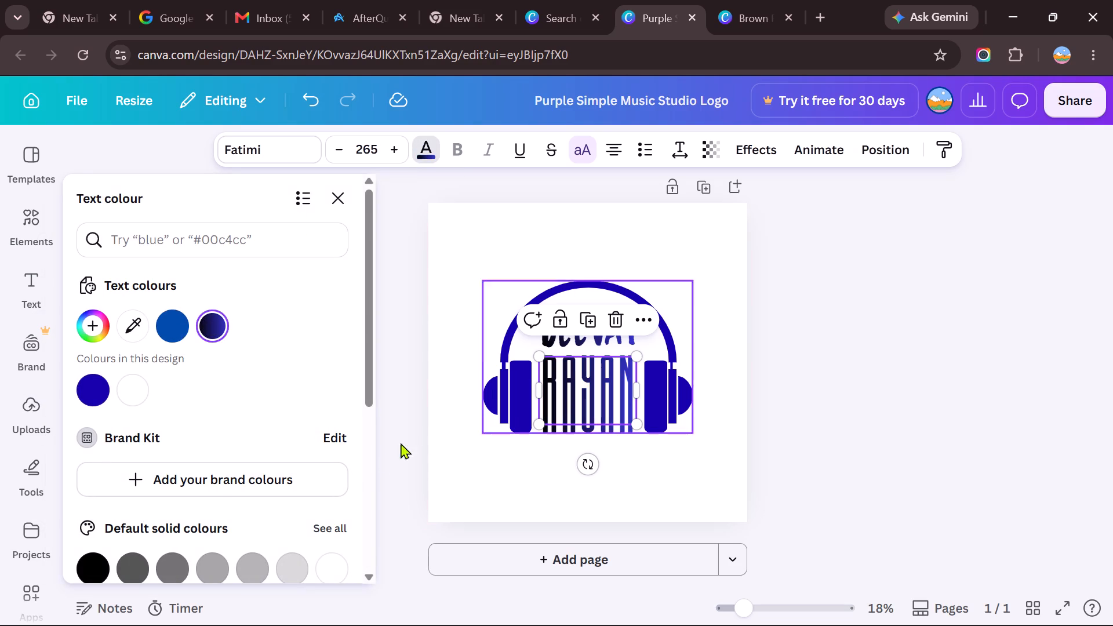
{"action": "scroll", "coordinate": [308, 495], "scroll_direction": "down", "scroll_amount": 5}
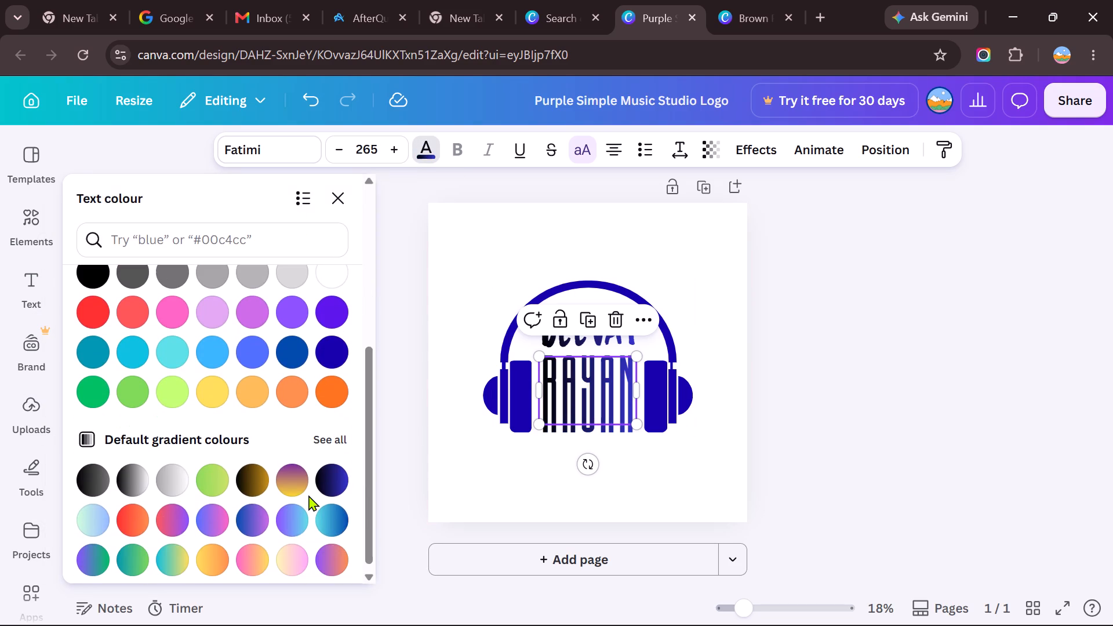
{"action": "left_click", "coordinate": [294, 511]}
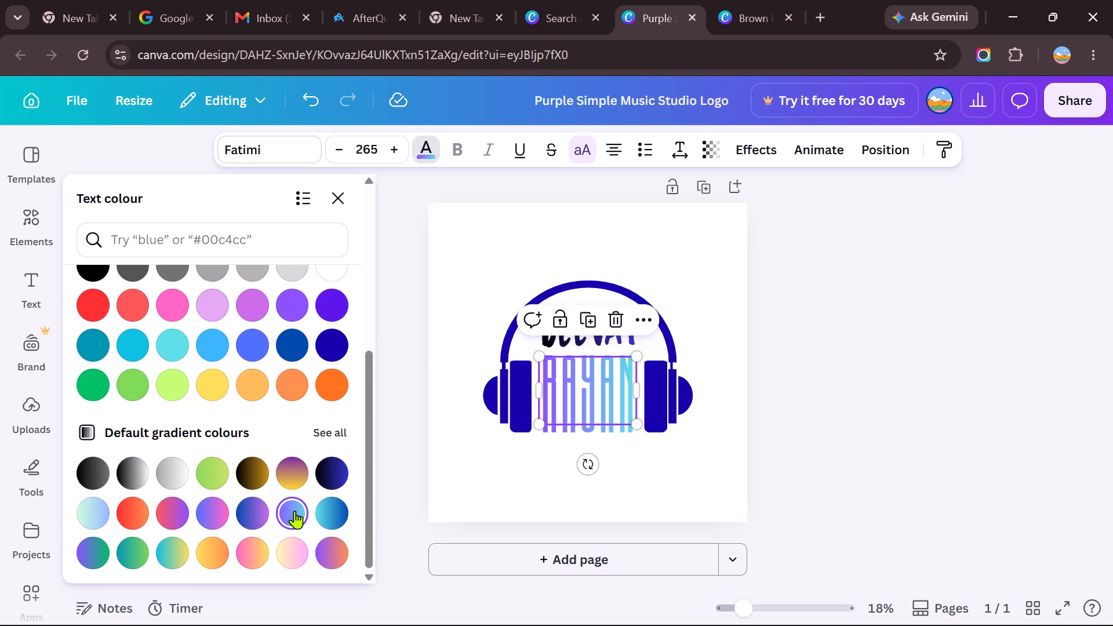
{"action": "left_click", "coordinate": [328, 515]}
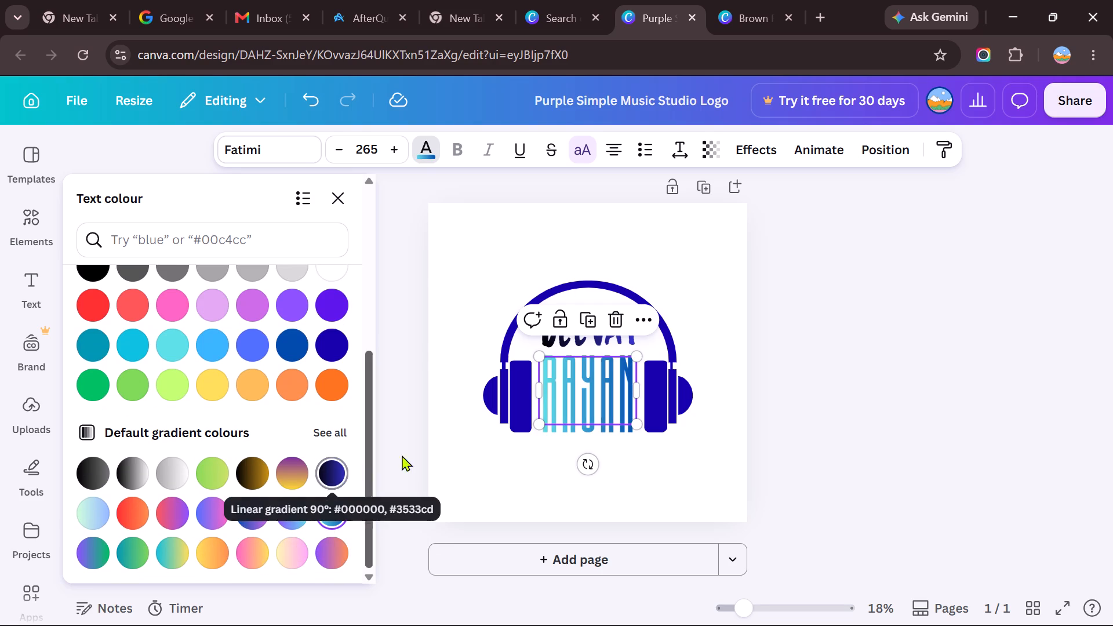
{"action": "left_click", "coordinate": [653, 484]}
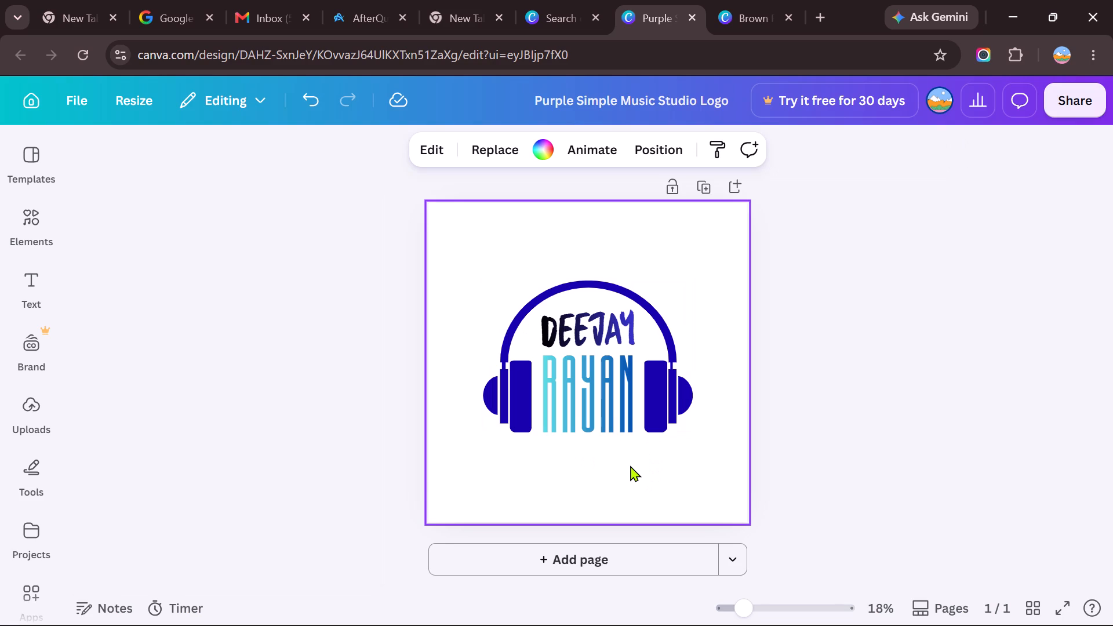
Try the default red-to-purple gradient on RAYAN and set its text colour to the blue-to-pink gradient.
{"action": "left_click", "coordinate": [612, 402]}
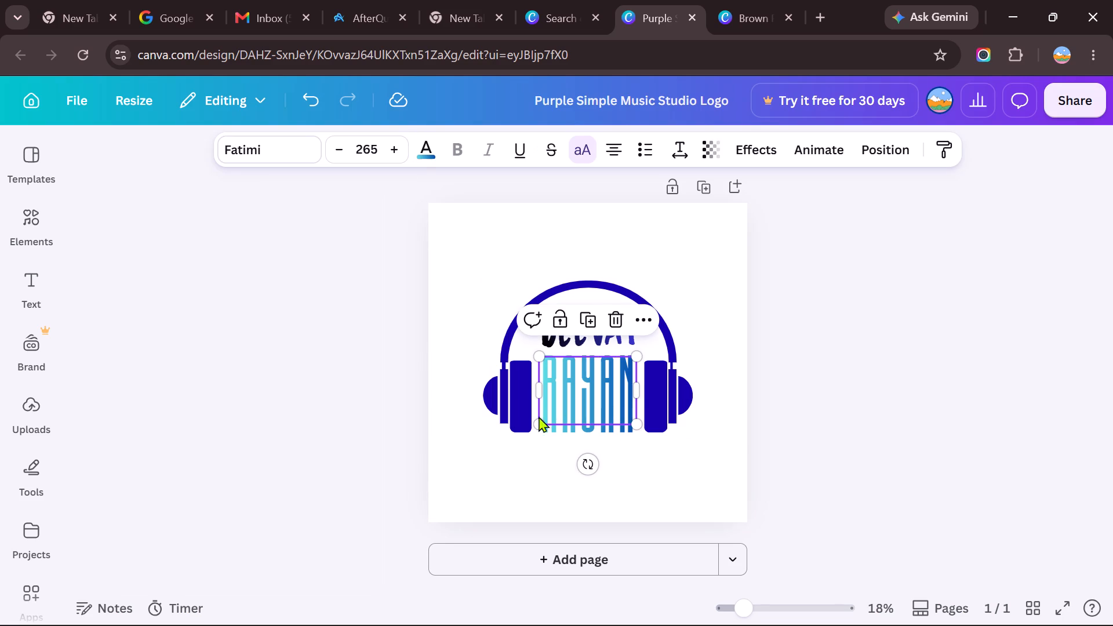
{"action": "left_click", "coordinate": [425, 150]}
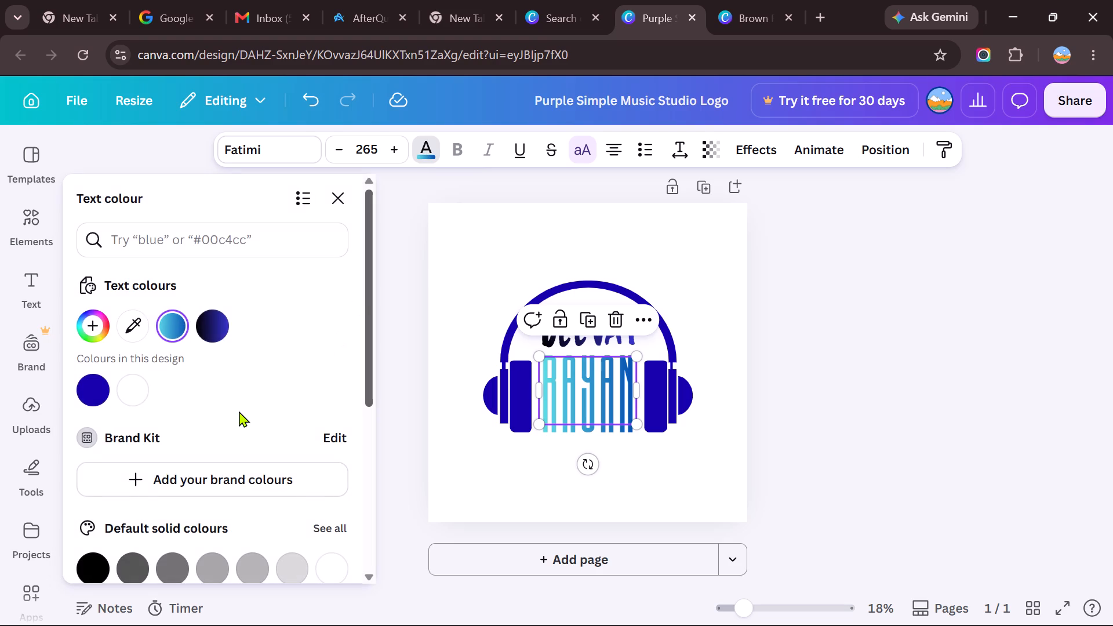
{"action": "scroll", "coordinate": [239, 411], "scroll_direction": "down", "scroll_amount": 7}
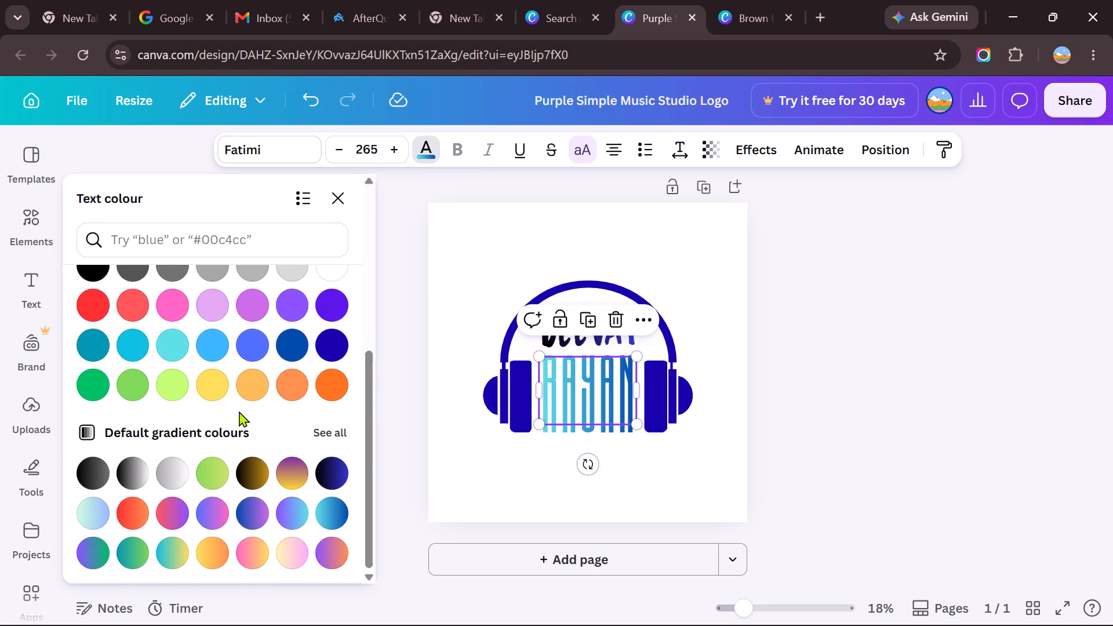
{"action": "left_click", "coordinate": [170, 520]}
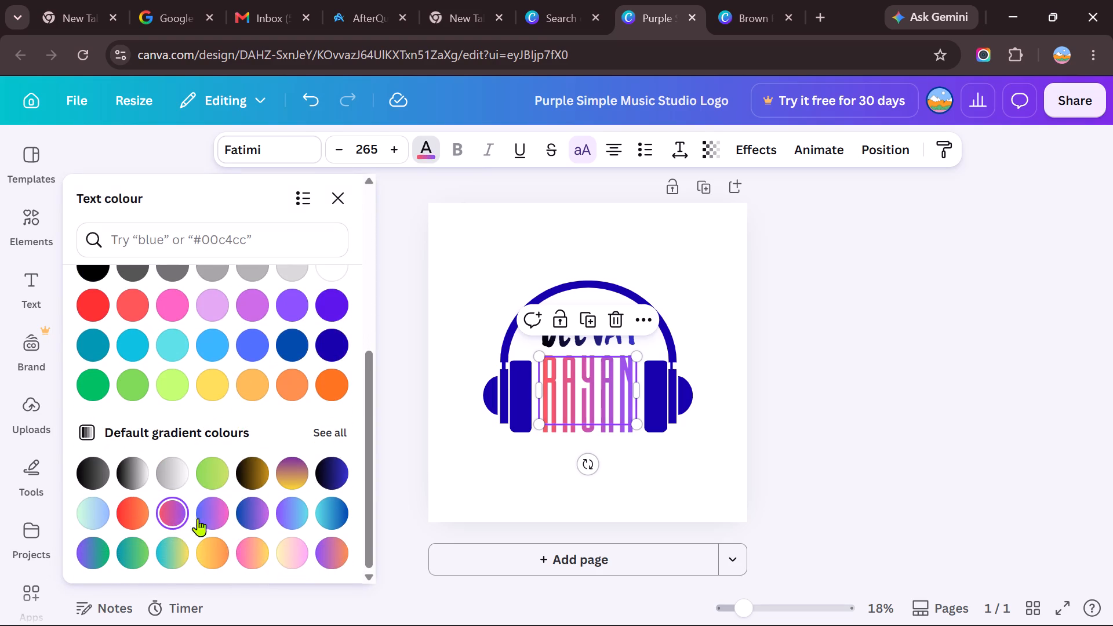
{"action": "left_click", "coordinate": [212, 515]}
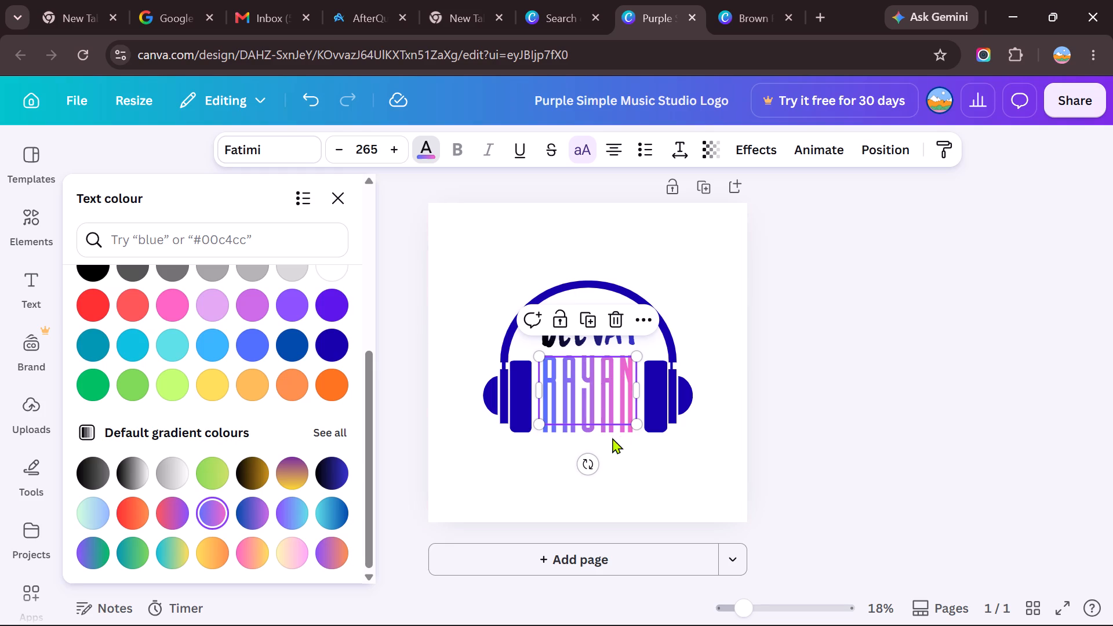
{"action": "left_click", "coordinate": [621, 456]}
Apply RAYAN's blue-to-pink gradient (#5170ff, #ff66c4) as the text colour of DEEJAY.
{"action": "left_click", "coordinate": [595, 321]}
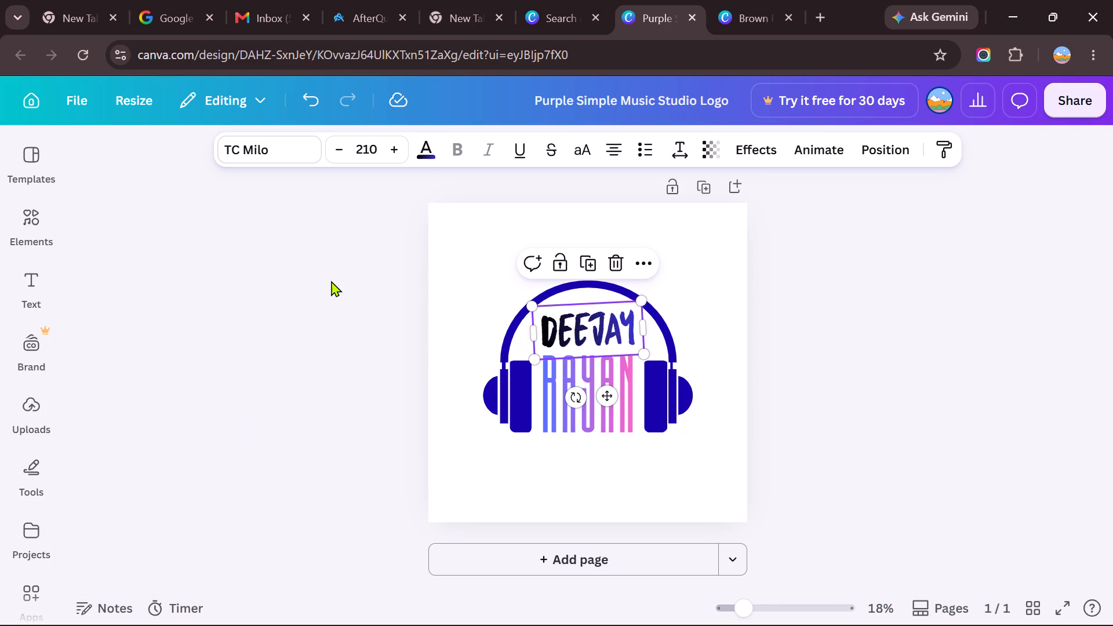
{"action": "left_click", "coordinate": [425, 147]}
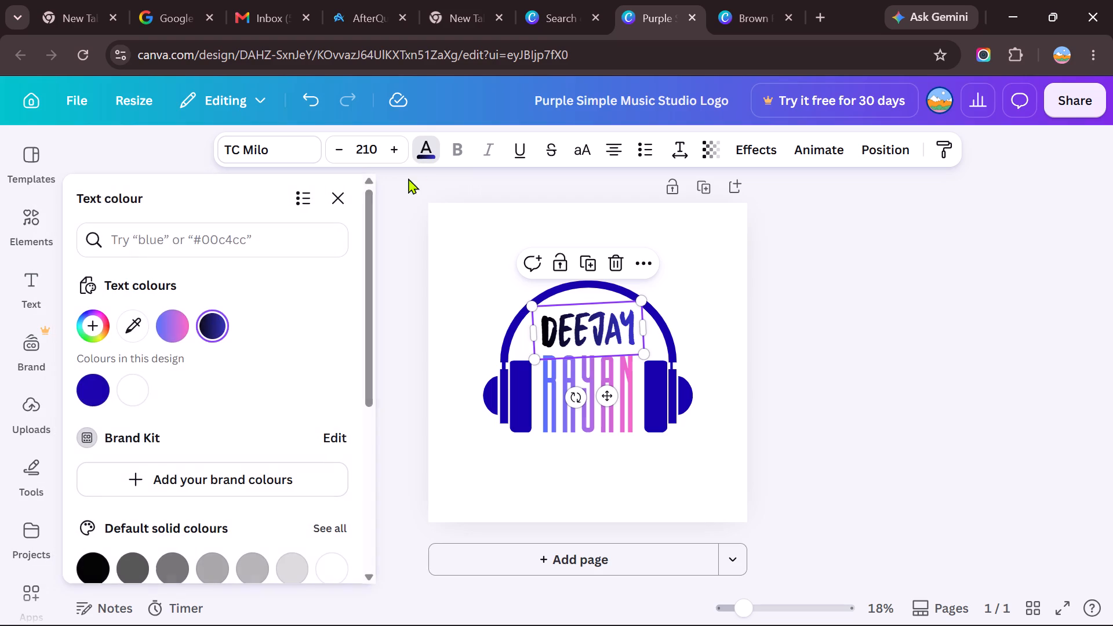
{"action": "left_click", "coordinate": [163, 319]}
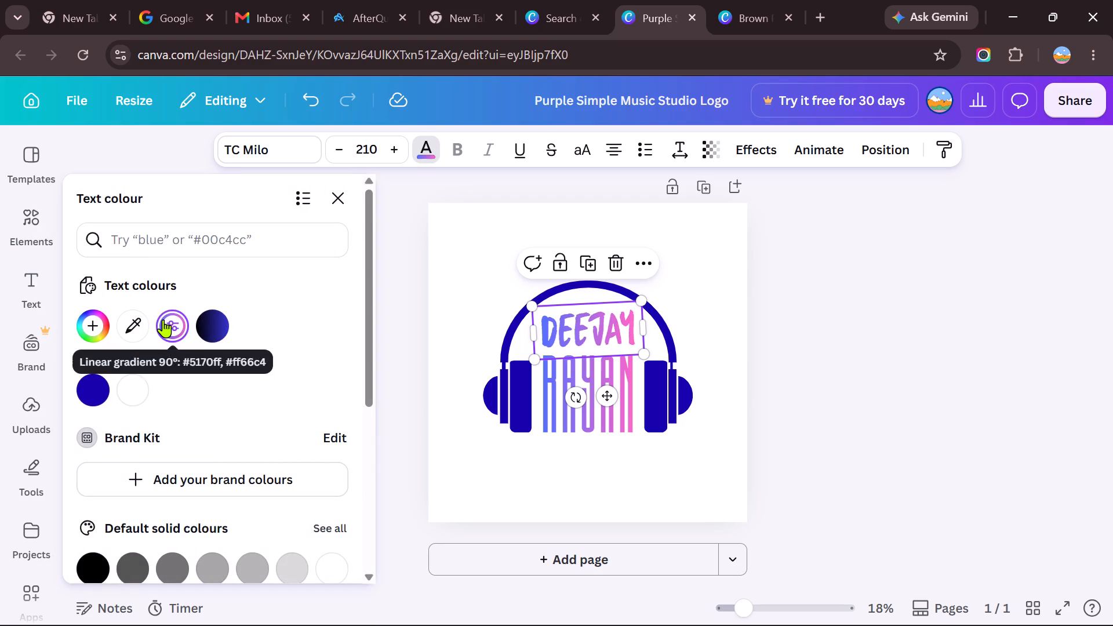
{"action": "left_click", "coordinate": [573, 468]}
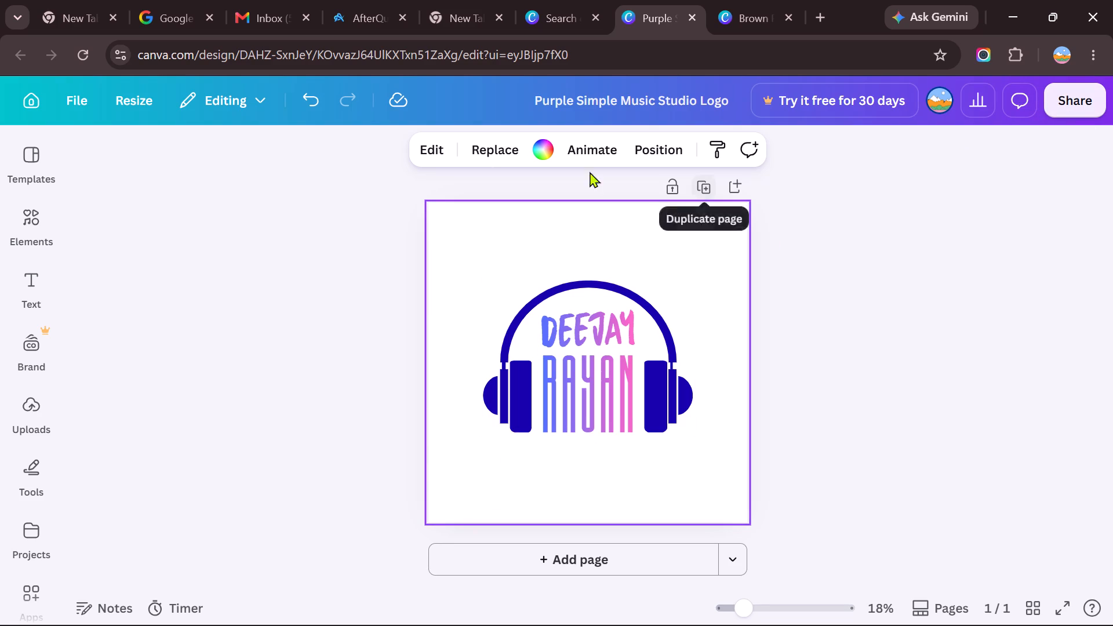
Make a copy of the Purple Simple Music Studio Logo design.
{"action": "left_click", "coordinate": [79, 107]}
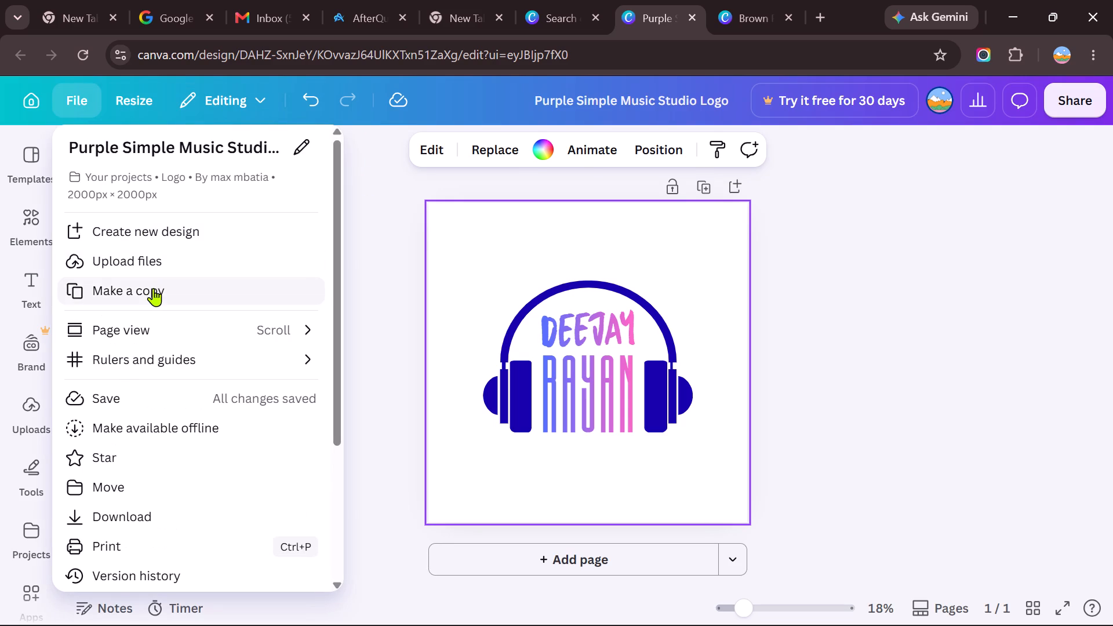
{"action": "left_click", "coordinate": [153, 288]}
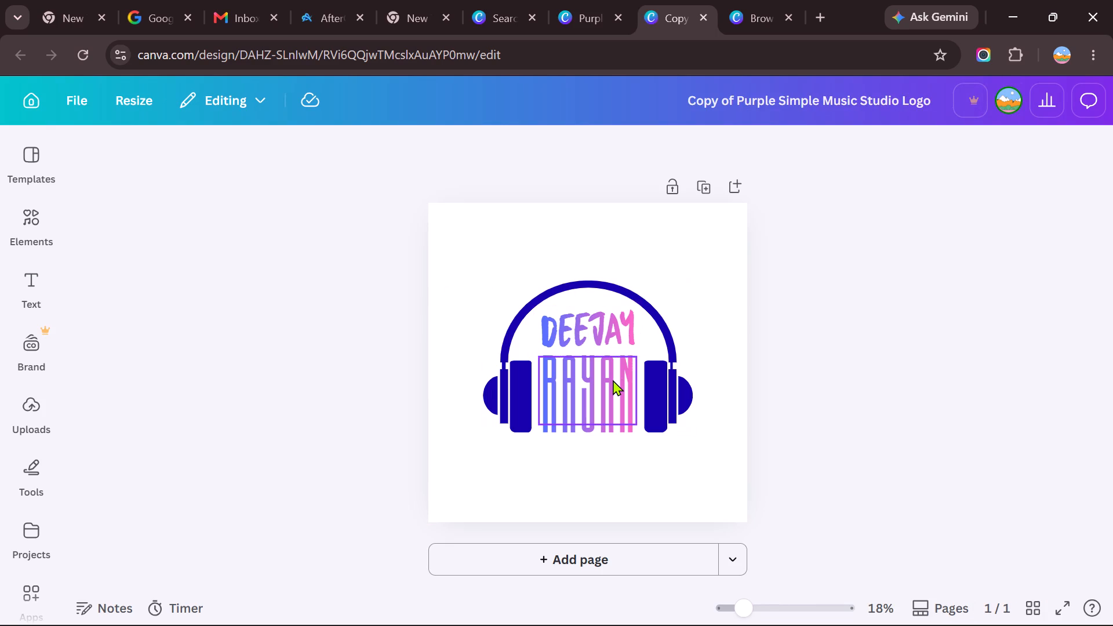
Copy the logo page of the duplicated design to the clipboard.
{"action": "left_click", "coordinate": [721, 258]}
{"action": "right_click", "coordinate": [721, 258]}
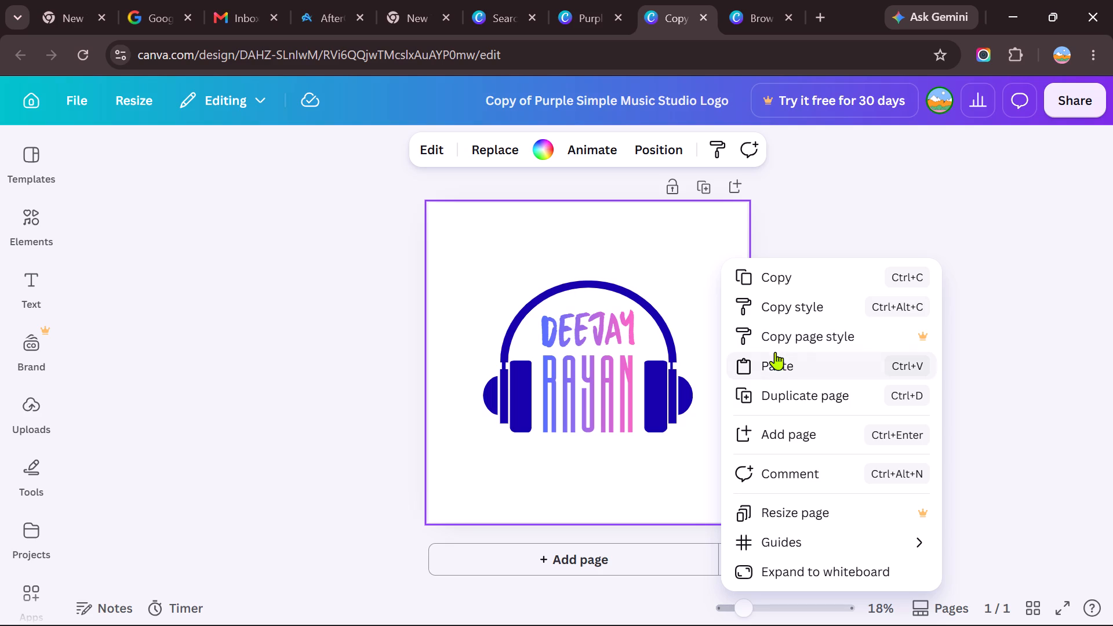
{"action": "left_click", "coordinate": [779, 274]}
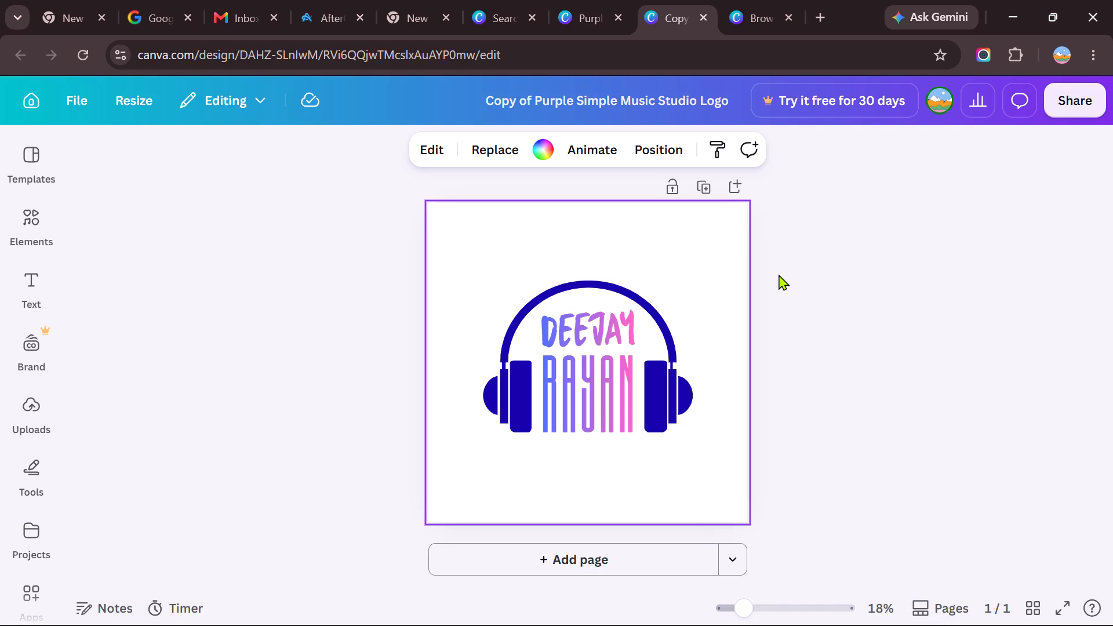
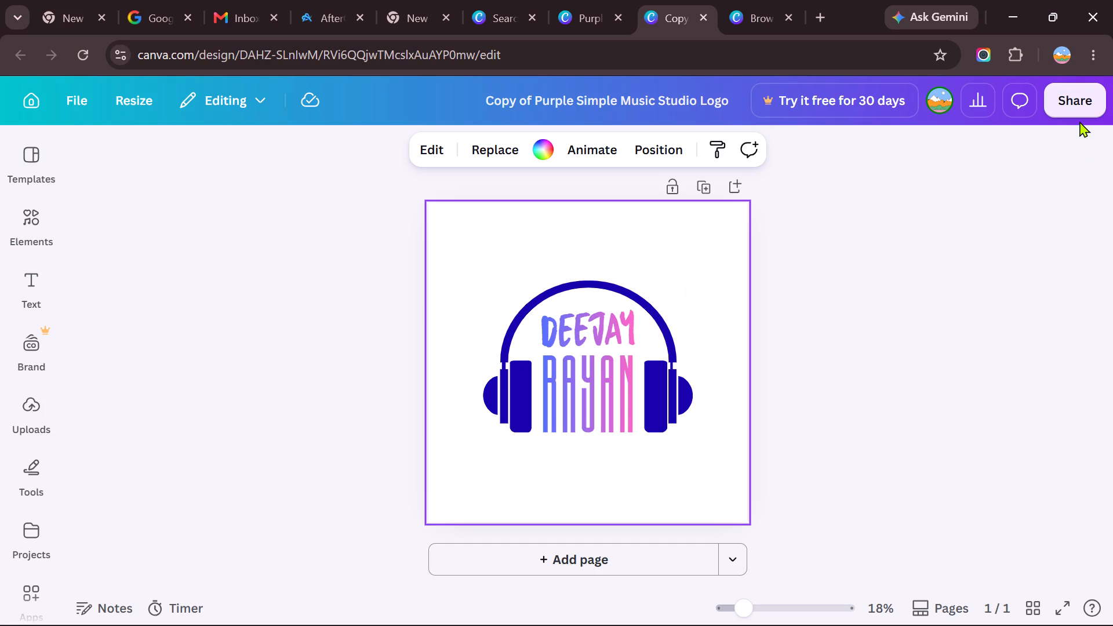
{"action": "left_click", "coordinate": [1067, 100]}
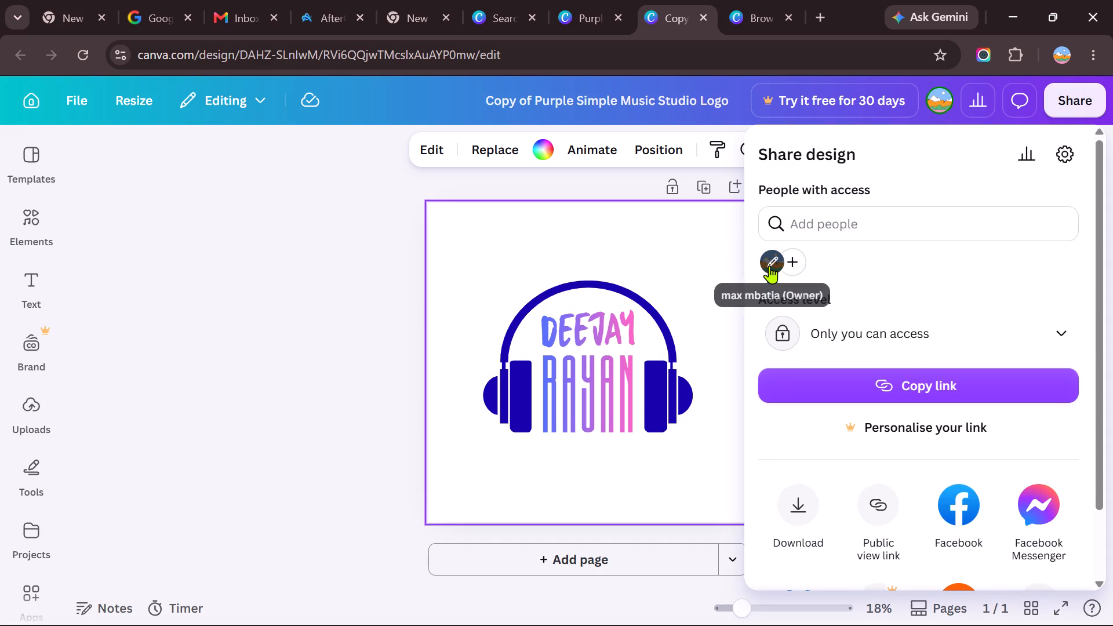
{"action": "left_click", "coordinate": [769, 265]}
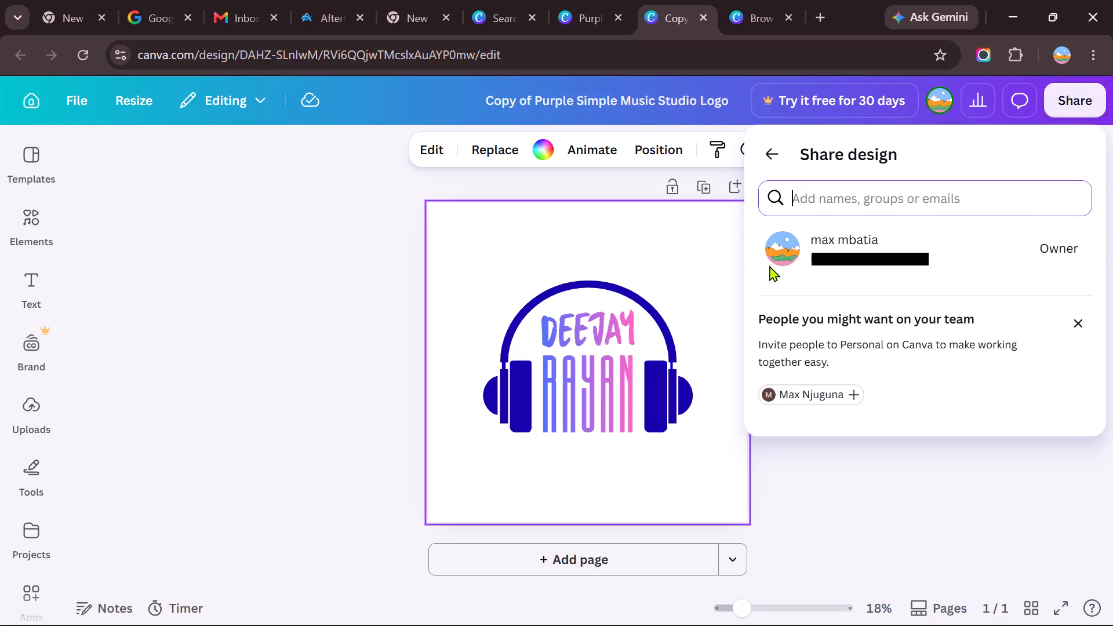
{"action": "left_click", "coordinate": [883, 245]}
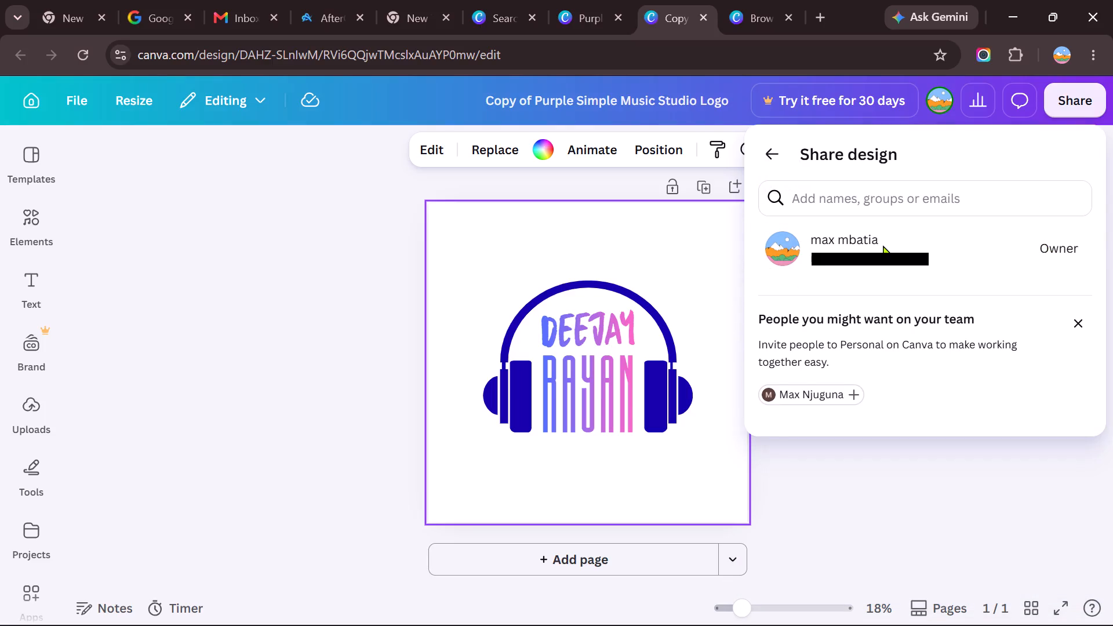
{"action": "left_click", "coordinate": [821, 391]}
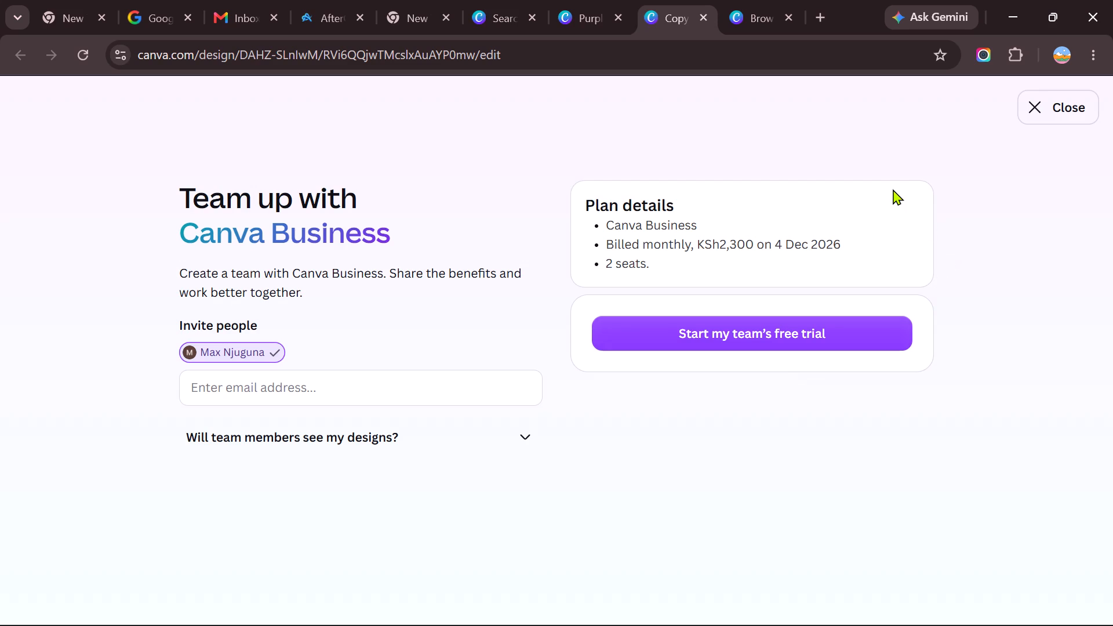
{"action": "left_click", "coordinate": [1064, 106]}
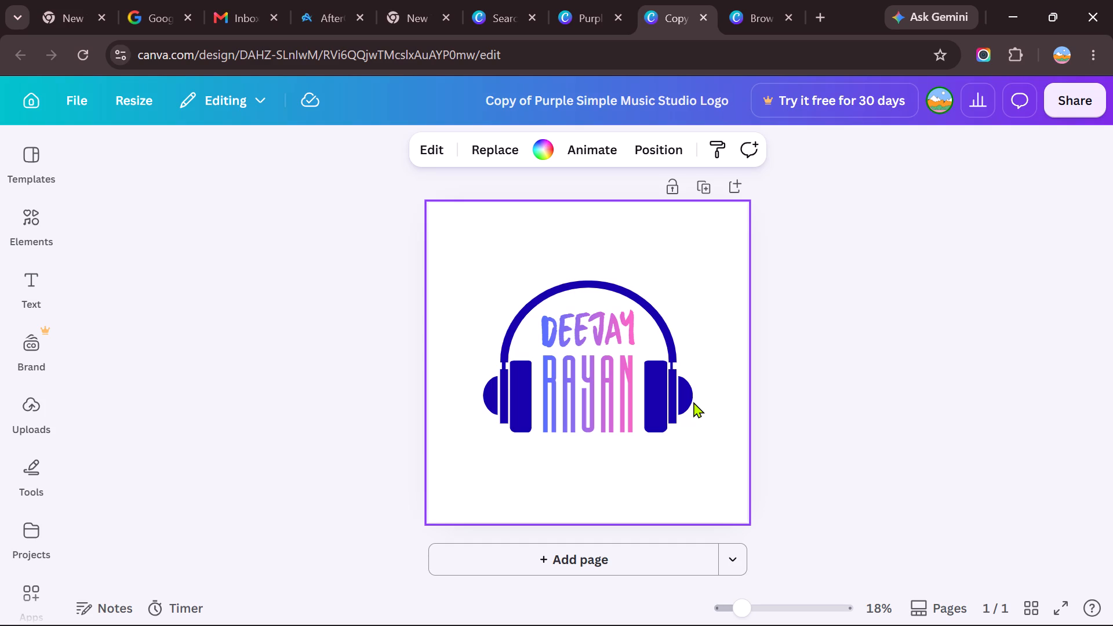
Switch to the Brown Playful Music Studio Logo design and delete the gold crown on page 2.
{"action": "left_click", "coordinate": [741, 13]}
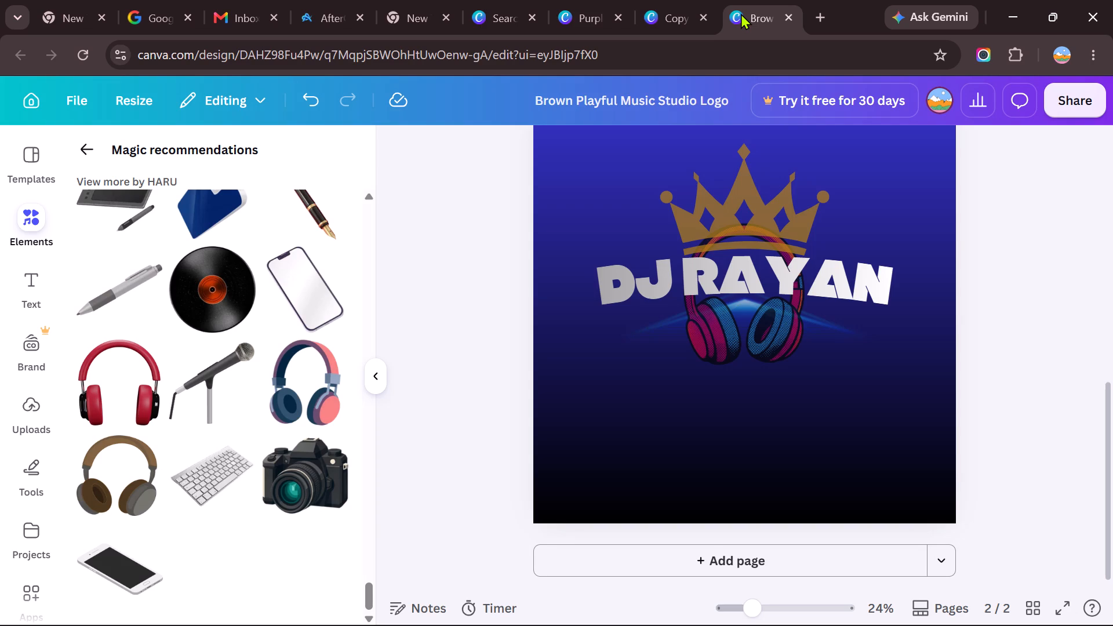
{"action": "scroll", "coordinate": [822, 348], "scroll_direction": "up", "scroll_amount": 2}
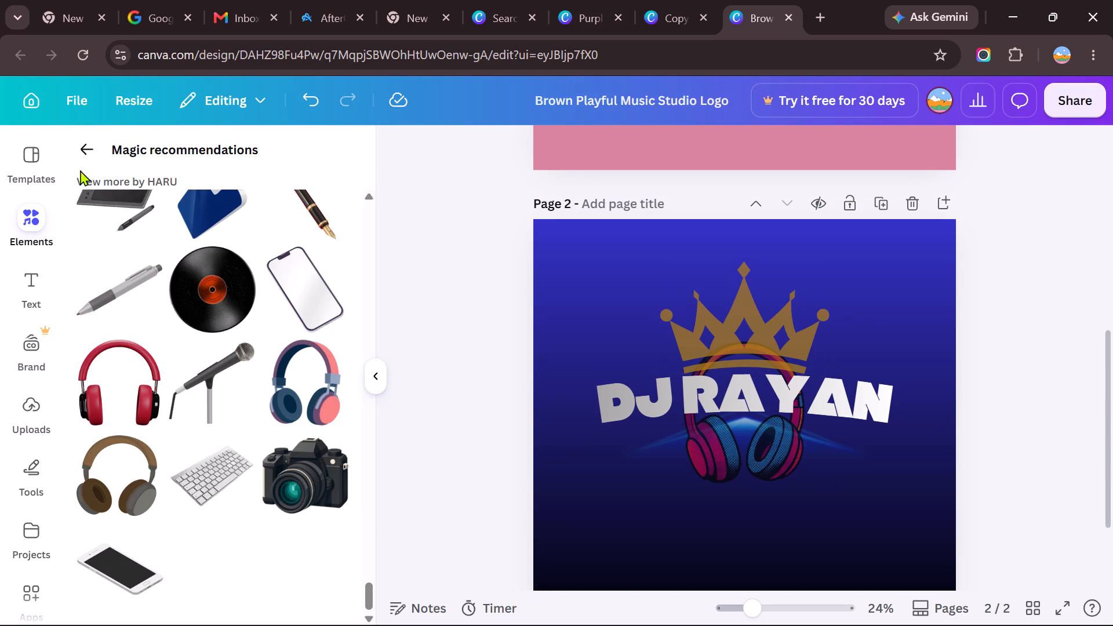
{"action": "left_click", "coordinate": [86, 154]}
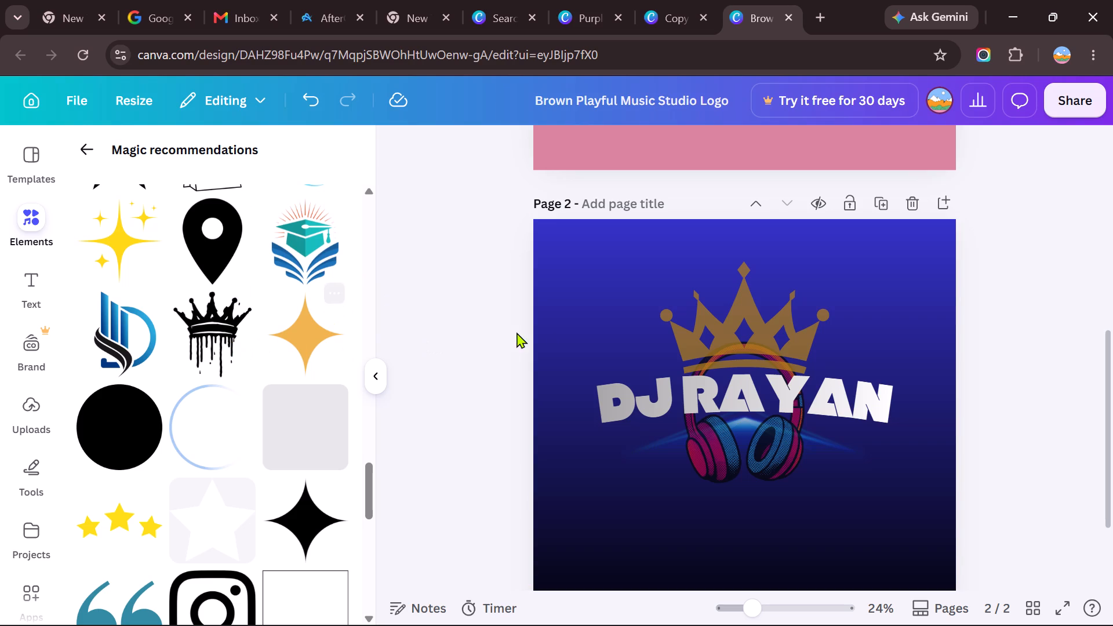
{"action": "left_click", "coordinate": [786, 301]}
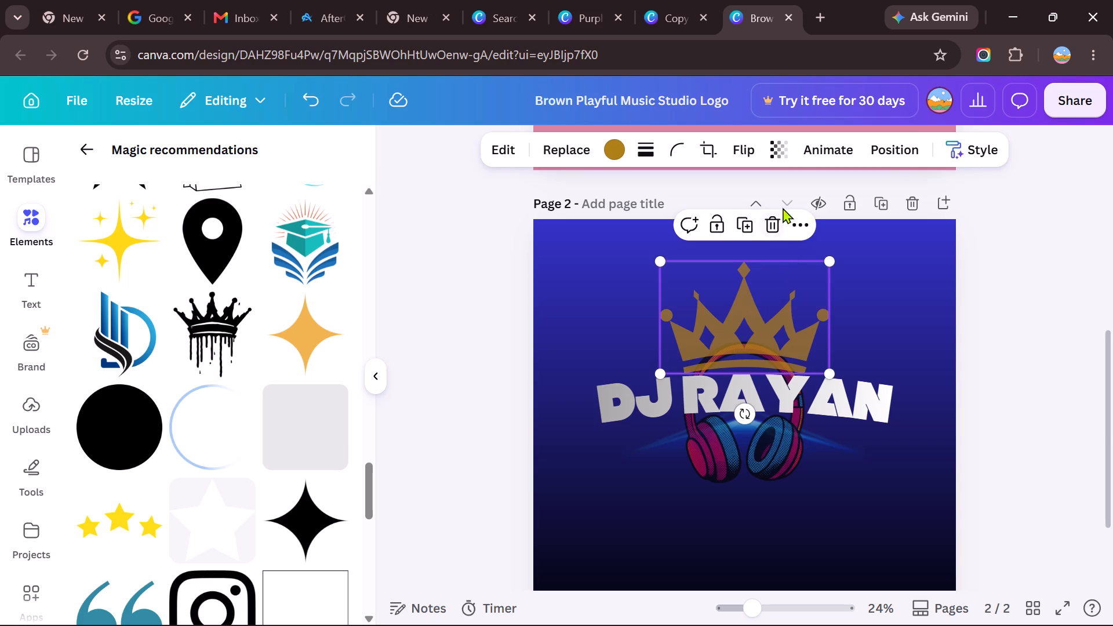
{"action": "left_click", "coordinate": [779, 220]}
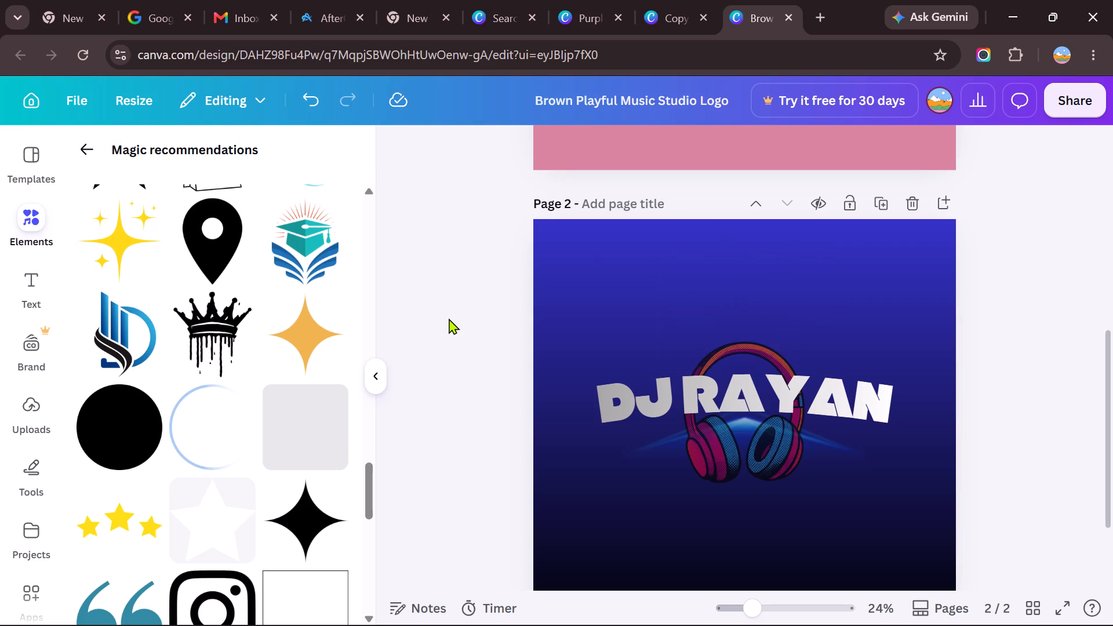
Add the black dripping crown graphic to page 2 and centre it over the top of the headphones, its drips overlapping RAYAN.
{"action": "left_click", "coordinate": [229, 339]}
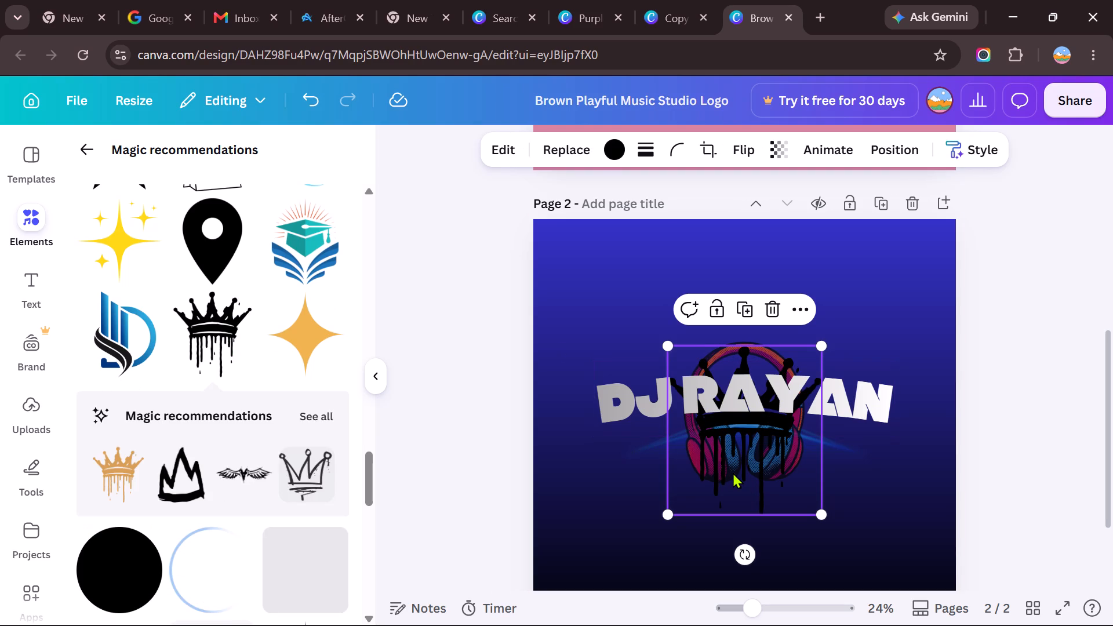
{"action": "left_click_drag", "start_coordinate": [733, 472], "coordinate": [733, 362]}
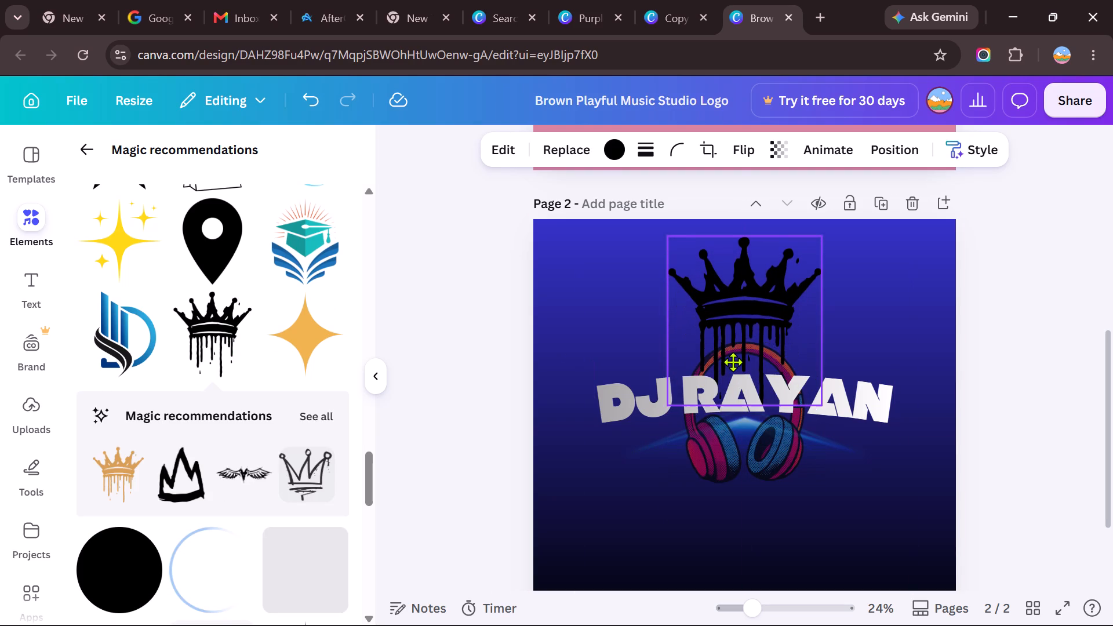
{"action": "left_click_drag", "start_coordinate": [733, 362], "coordinate": [733, 383]}
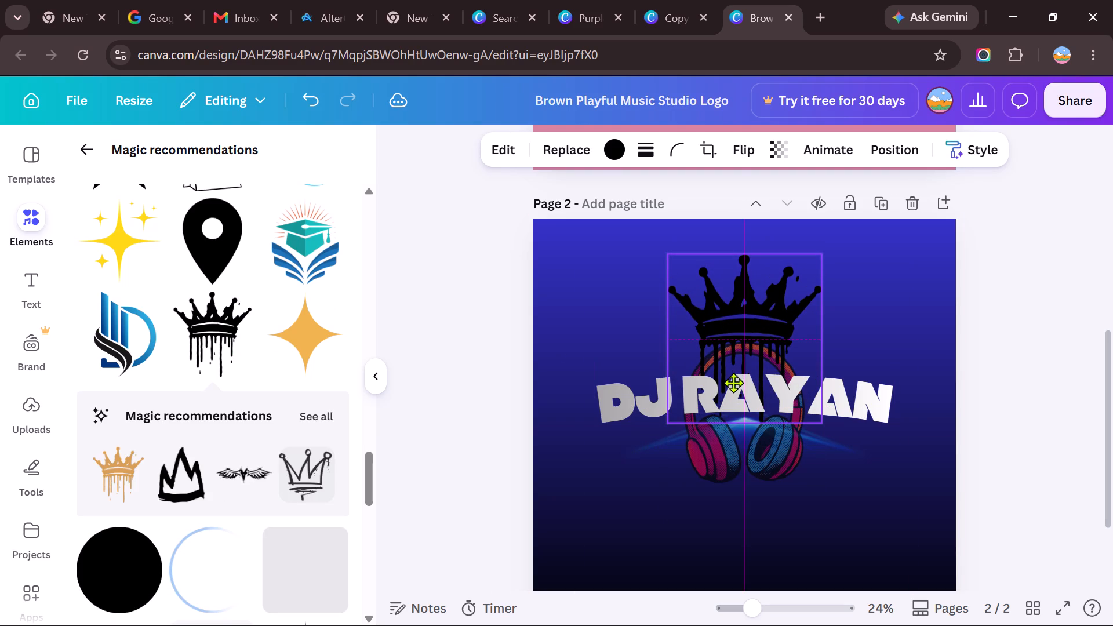
{"action": "left_click_drag", "start_coordinate": [733, 383], "coordinate": [731, 387]}
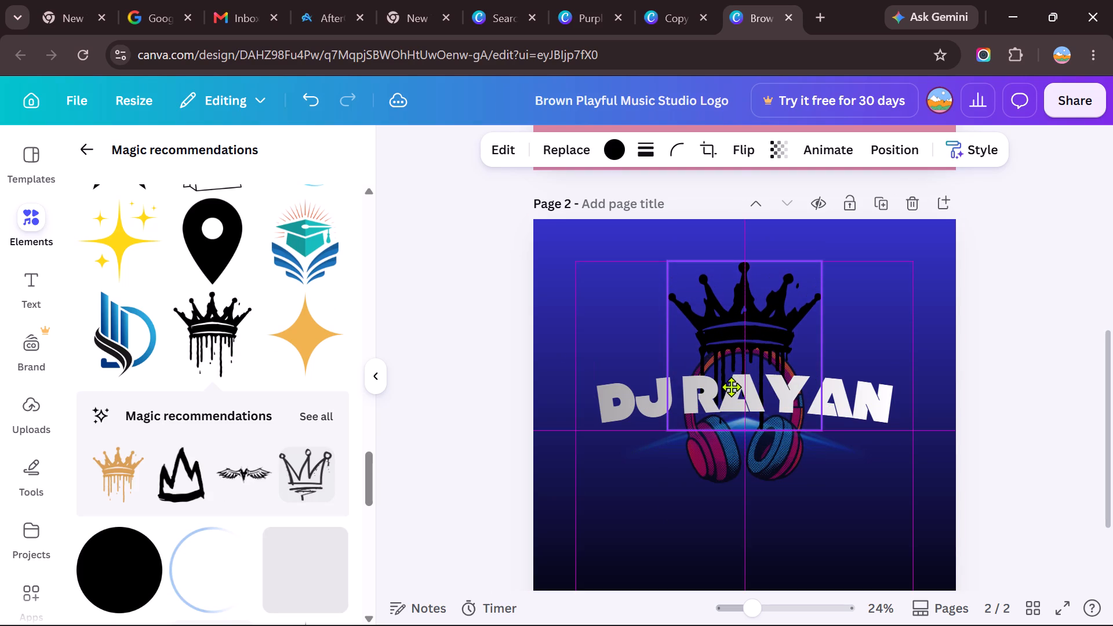
{"action": "left_click_drag", "start_coordinate": [731, 387], "coordinate": [735, 407]}
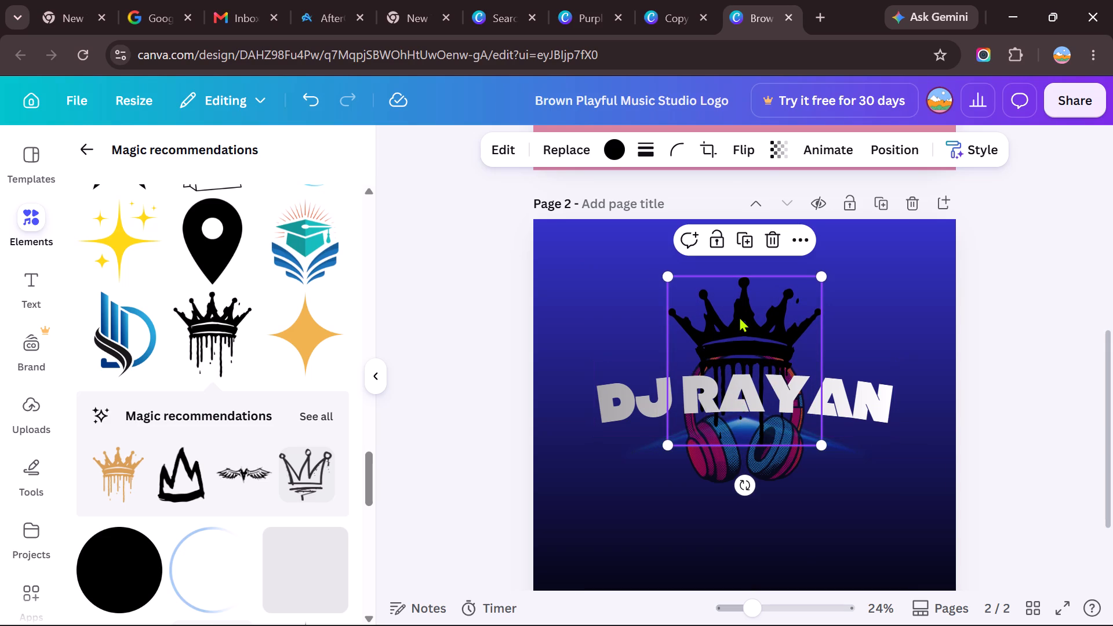
{"action": "left_click", "coordinate": [739, 316]}
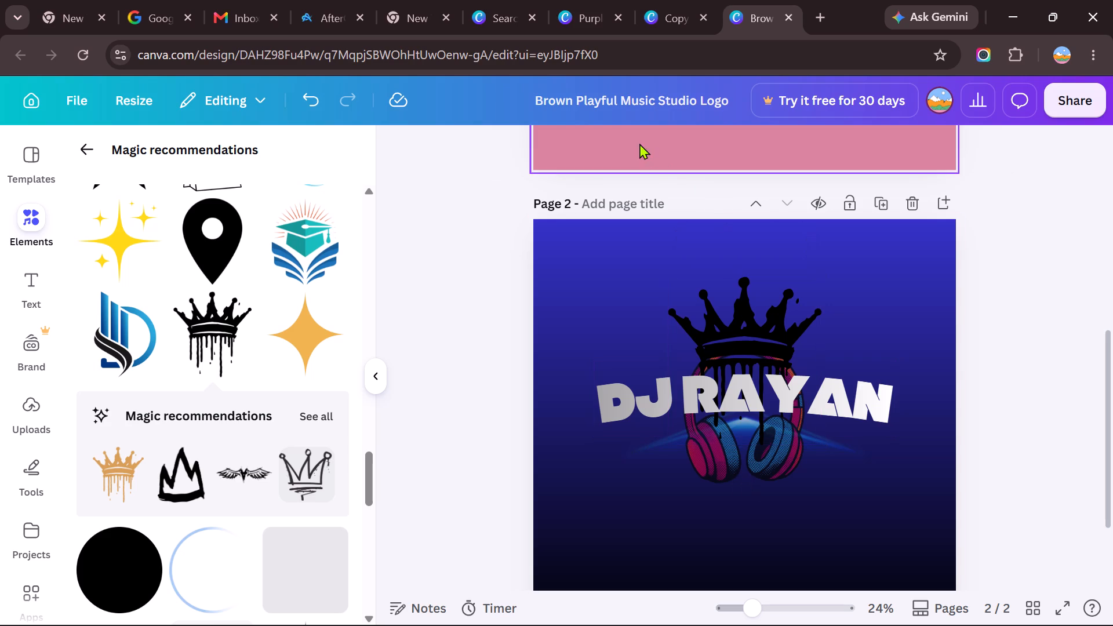
Recolour the dripping crown with the gold from the graphic colours, also trying the dark brown swatch.
{"action": "left_click", "coordinate": [722, 327]}
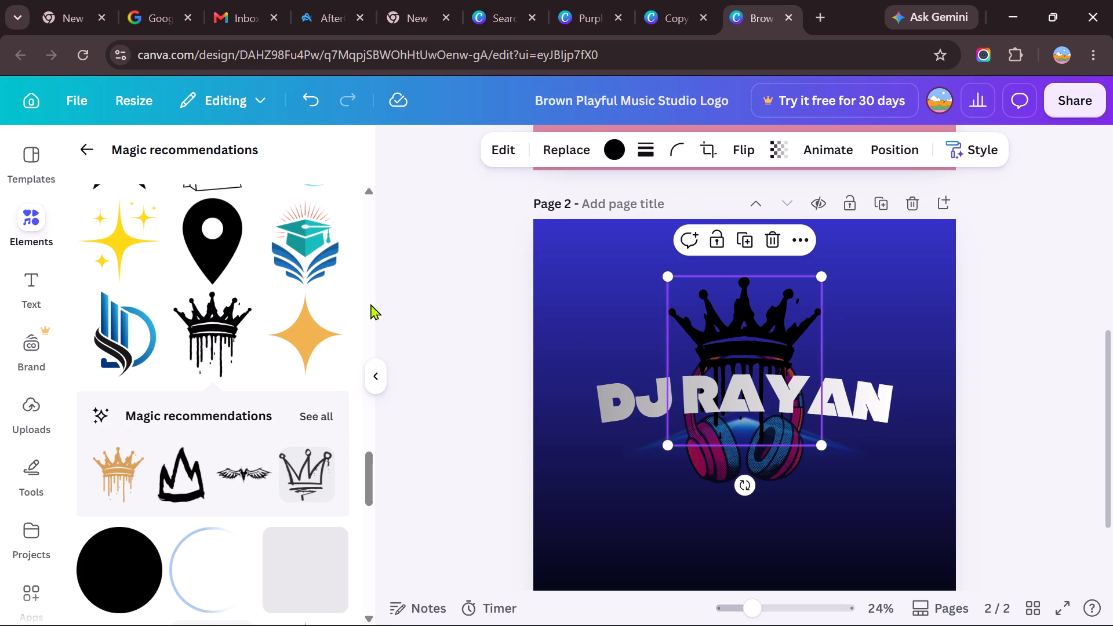
{"action": "left_click", "coordinate": [615, 151]}
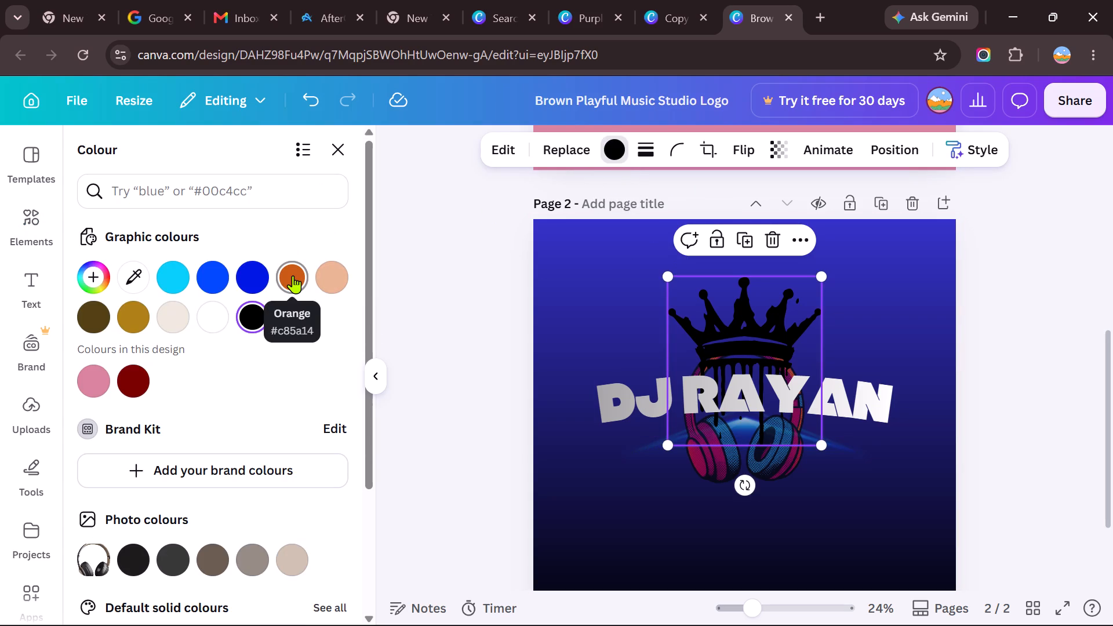
{"action": "left_click", "coordinate": [139, 315]}
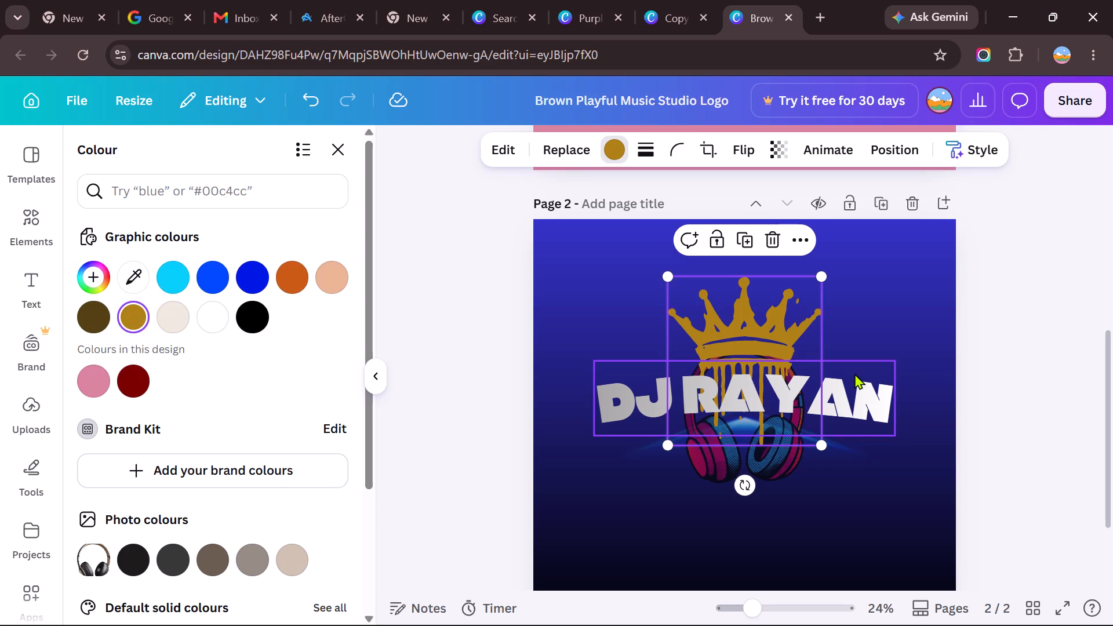
{"action": "left_click", "coordinate": [87, 324]}
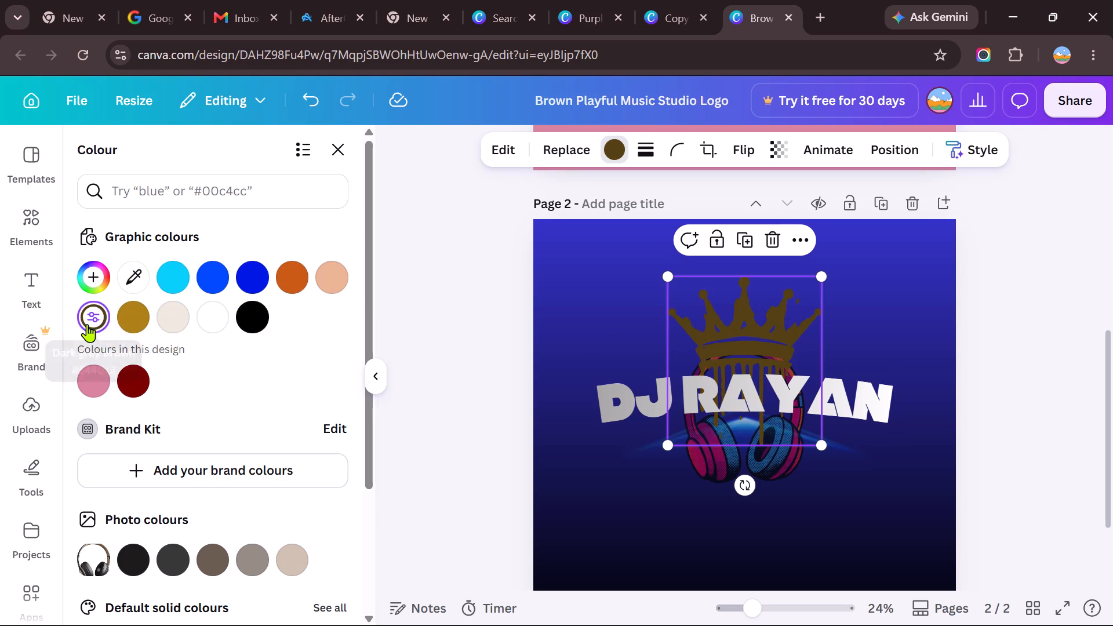
{"action": "left_click", "coordinate": [129, 318]}
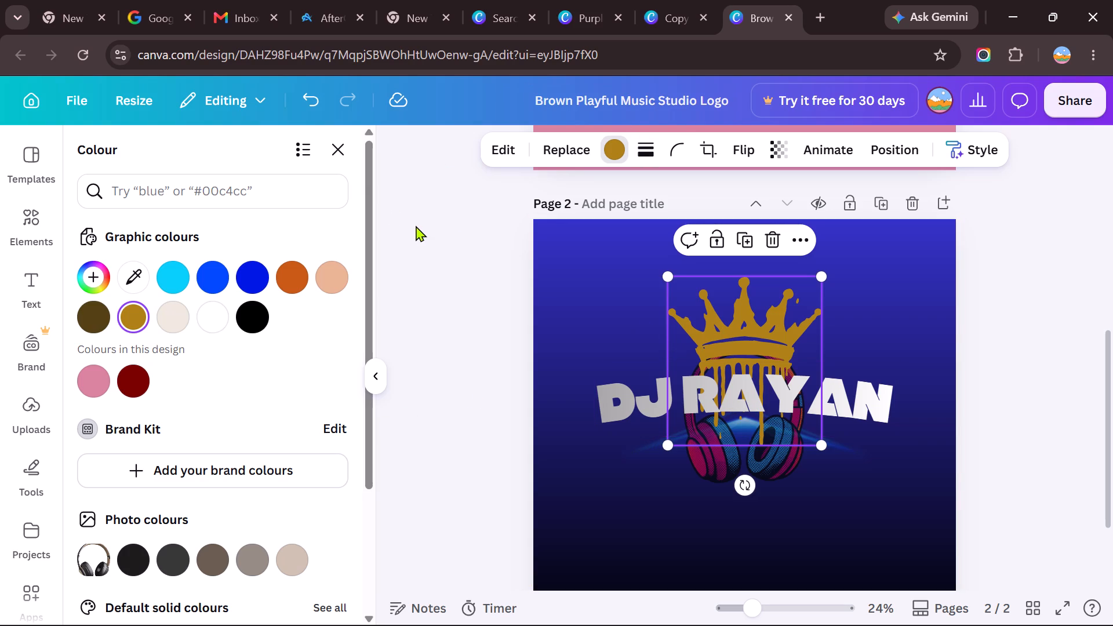
{"action": "scroll", "coordinate": [183, 464], "scroll_direction": "down", "scroll_amount": 3}
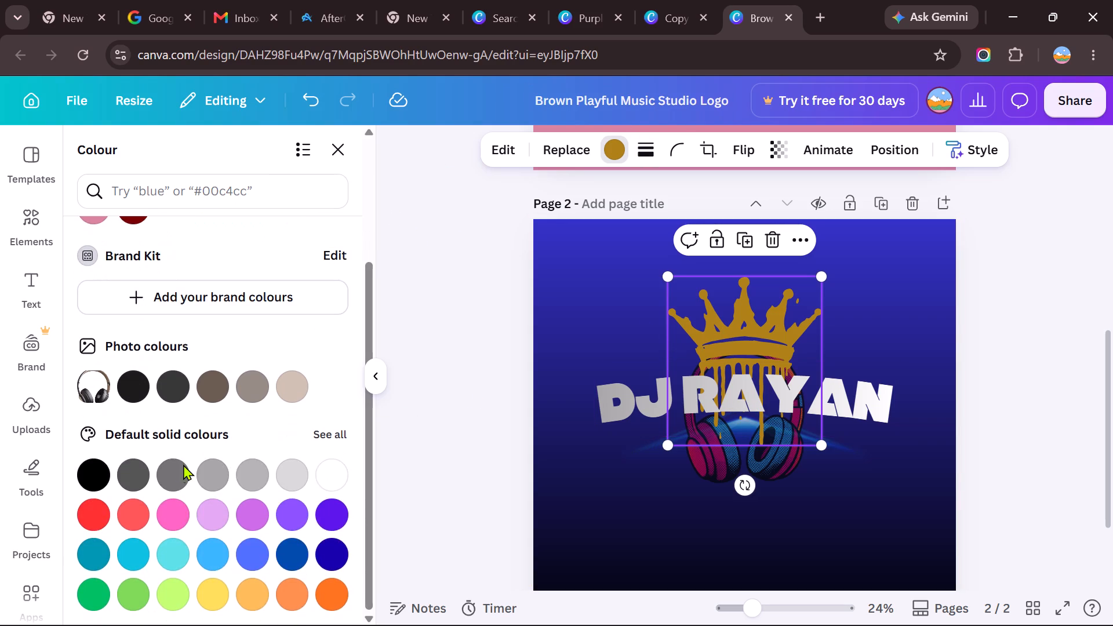
{"action": "scroll", "coordinate": [183, 464], "scroll_direction": "down", "scroll_amount": 2}
{"action": "scroll", "coordinate": [183, 464], "scroll_direction": "up", "scroll_amount": 3}
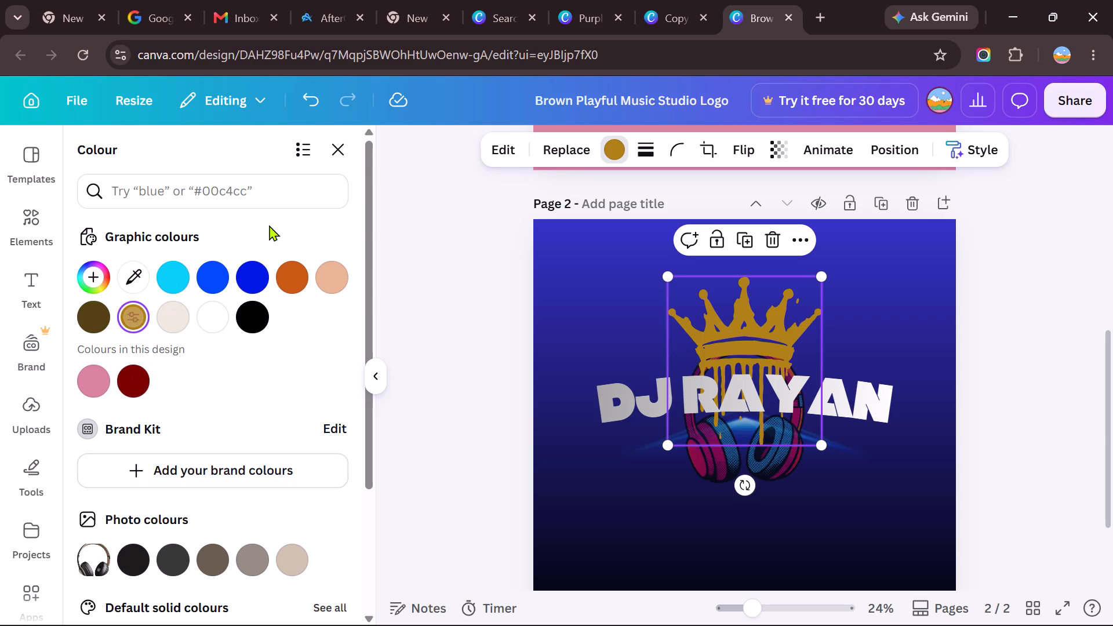
{"action": "left_click", "coordinate": [36, 225]}
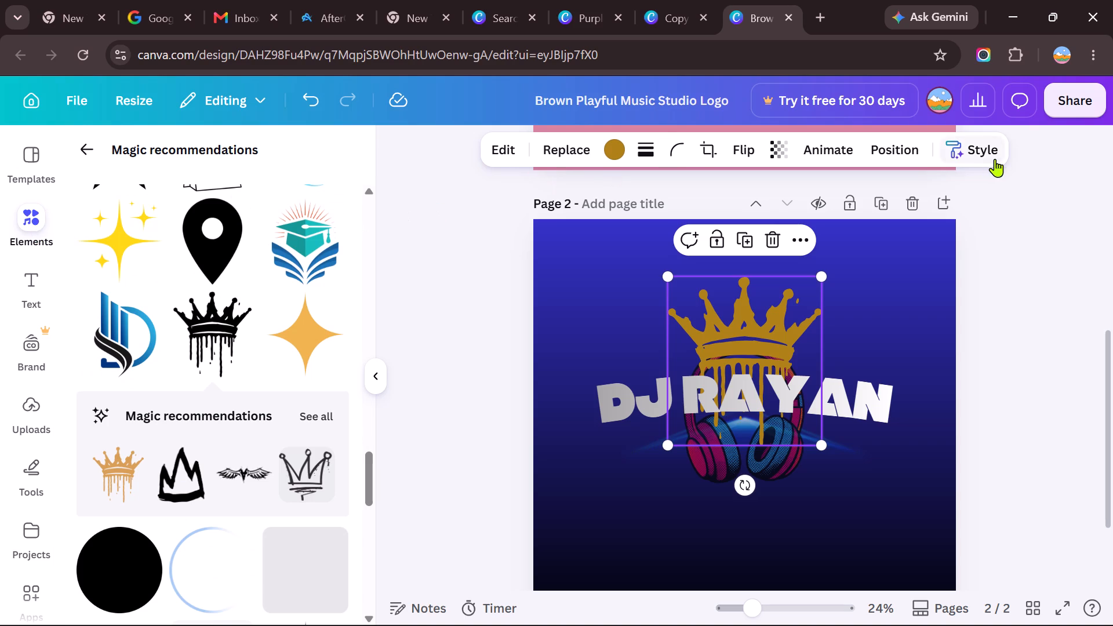
Reorder page 2's layers so the dripping crown sits in front of the DJ RAYAN text.
{"action": "left_click", "coordinate": [911, 145]}
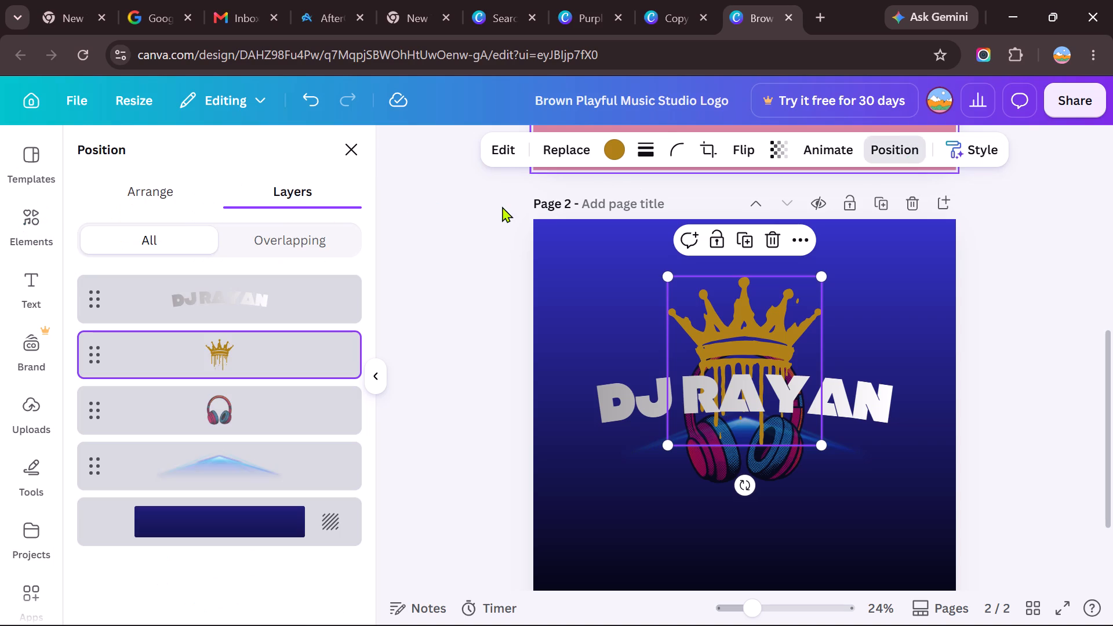
{"action": "left_click_drag", "start_coordinate": [296, 345], "coordinate": [300, 278]}
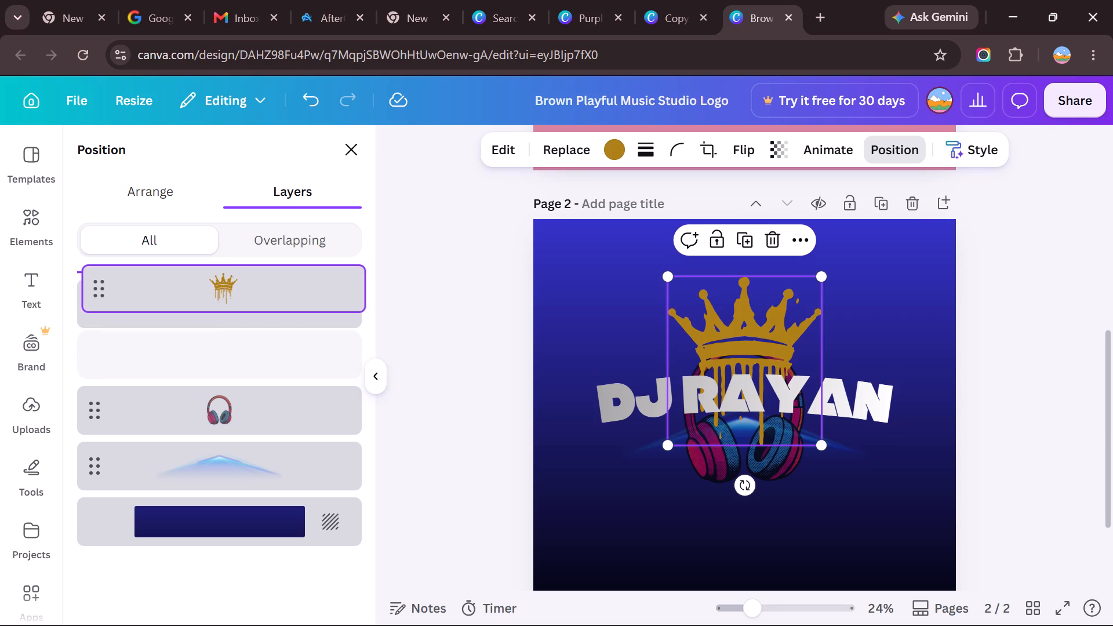
{"action": "left_click_drag", "start_coordinate": [300, 278], "coordinate": [310, 252]}
{"action": "left_click", "coordinate": [310, 256]}
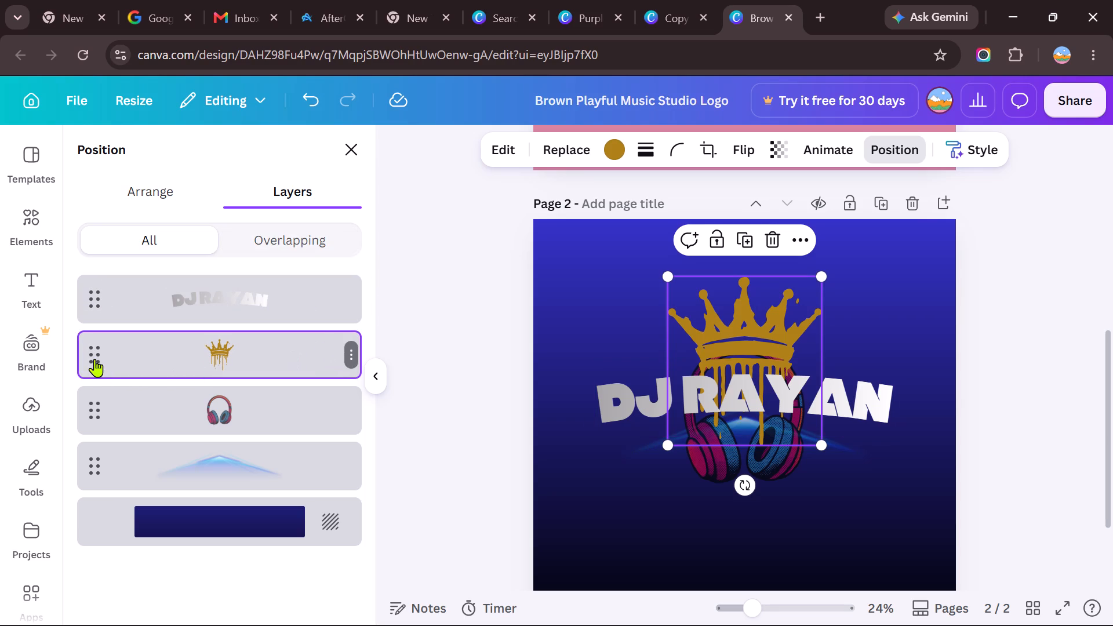
{"action": "left_click_drag", "start_coordinate": [94, 359], "coordinate": [93, 268]}
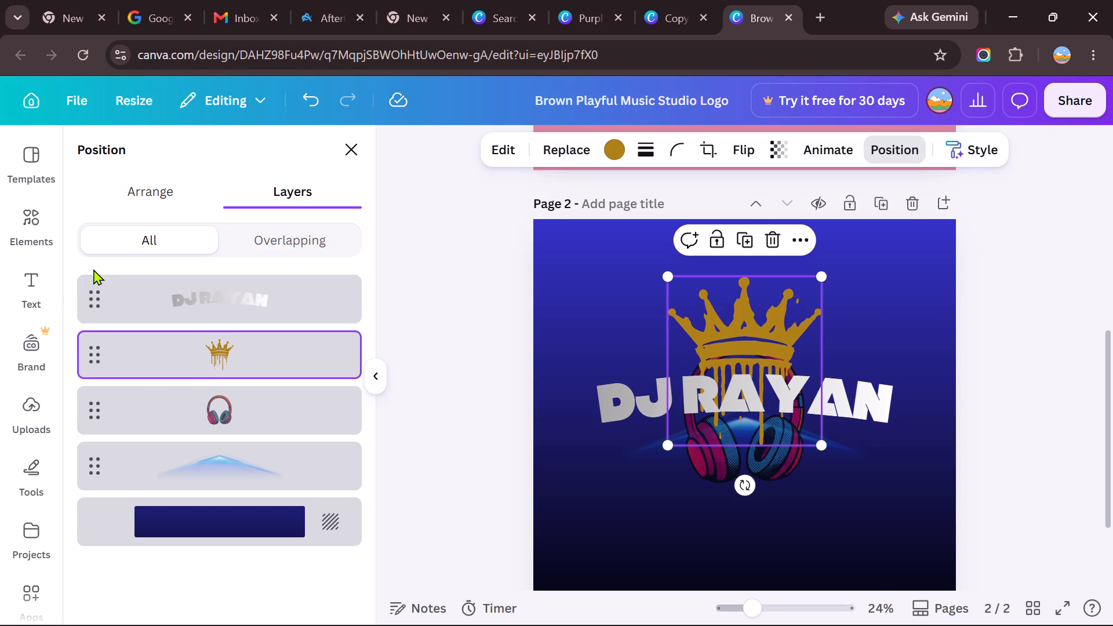
{"action": "left_click_drag", "start_coordinate": [96, 285], "coordinate": [96, 380]}
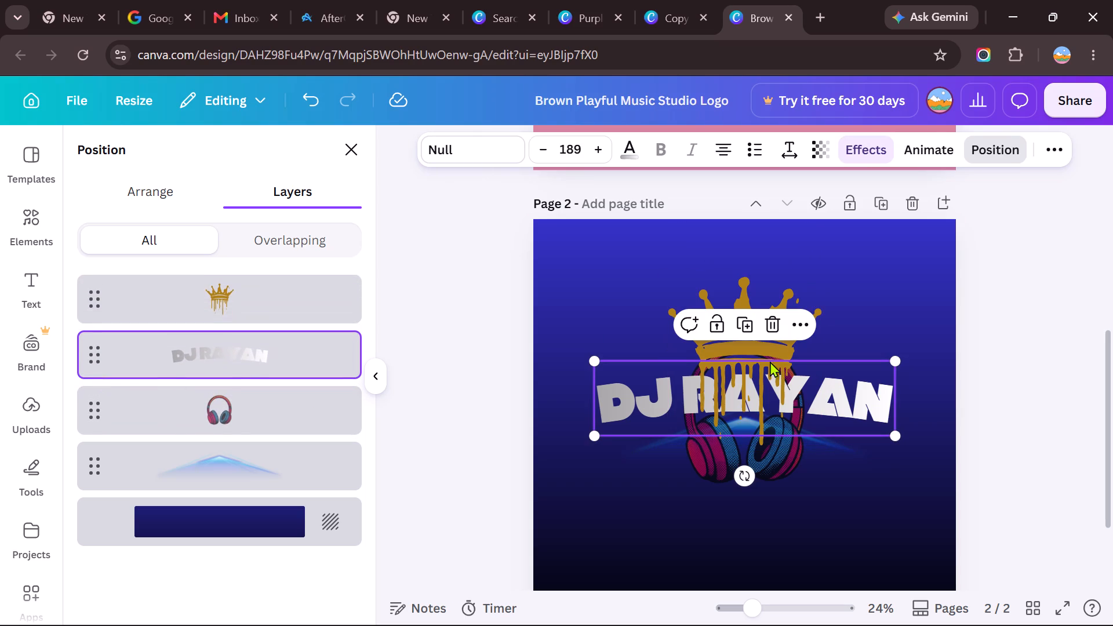
{"action": "left_click", "coordinate": [870, 469]}
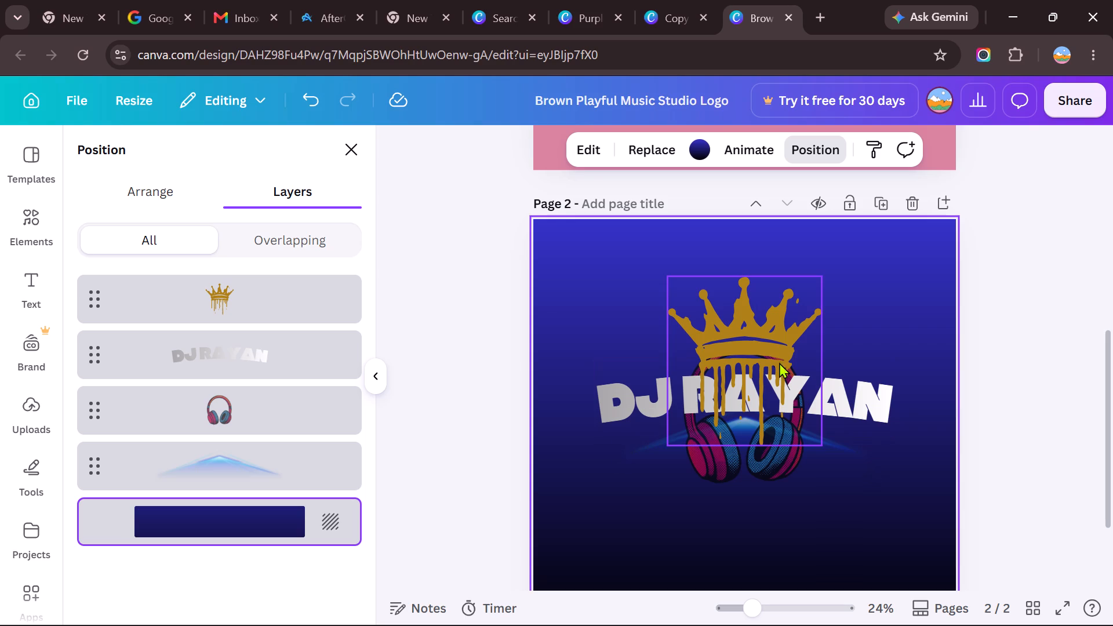
Set the dripping crown's transparency to 79.
{"action": "left_click", "coordinate": [762, 350]}
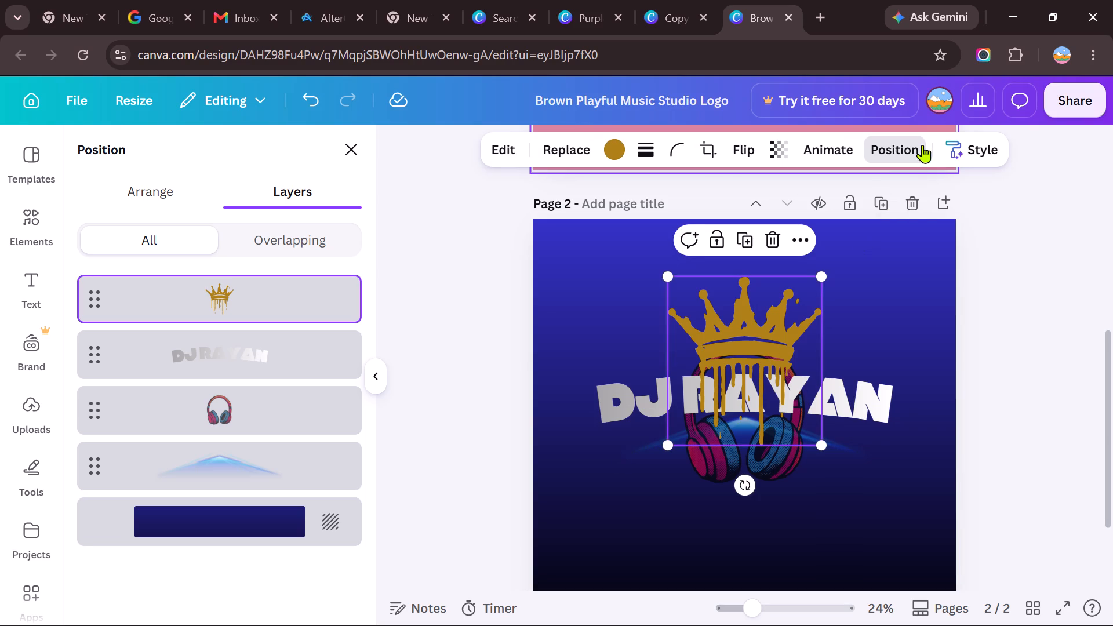
{"action": "left_click", "coordinate": [784, 153]}
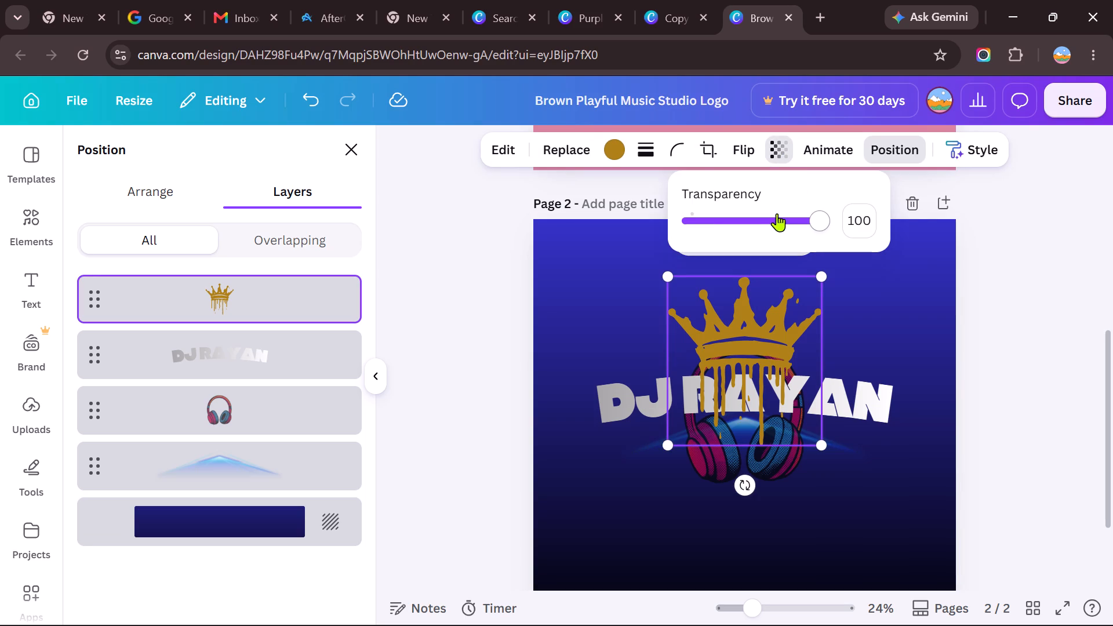
{"action": "left_click", "coordinate": [792, 218]}
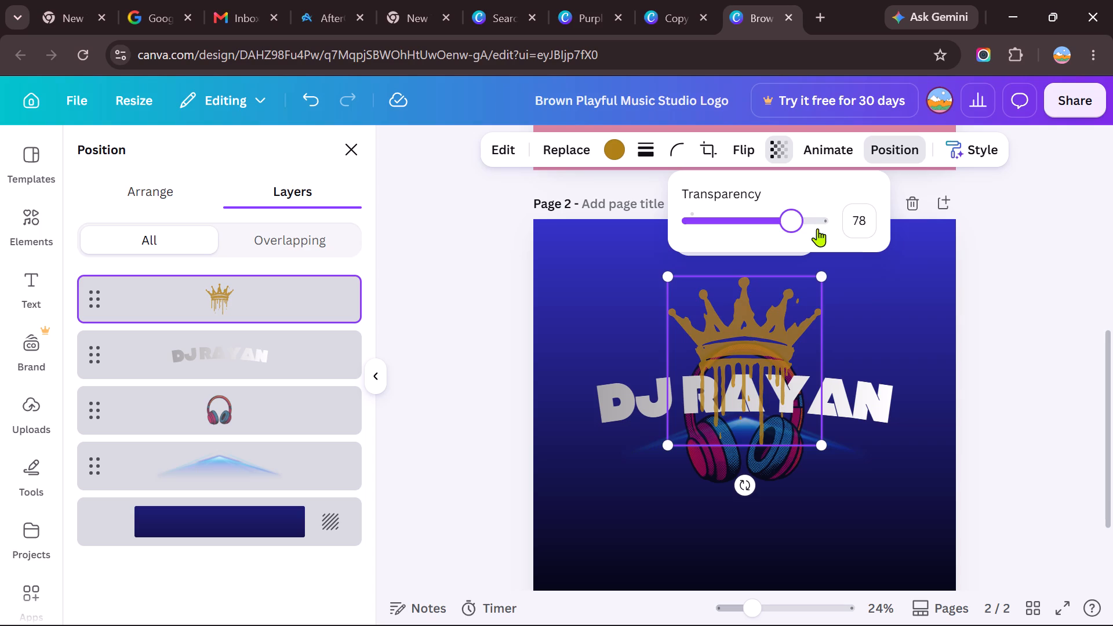
{"action": "left_click", "coordinate": [809, 226]}
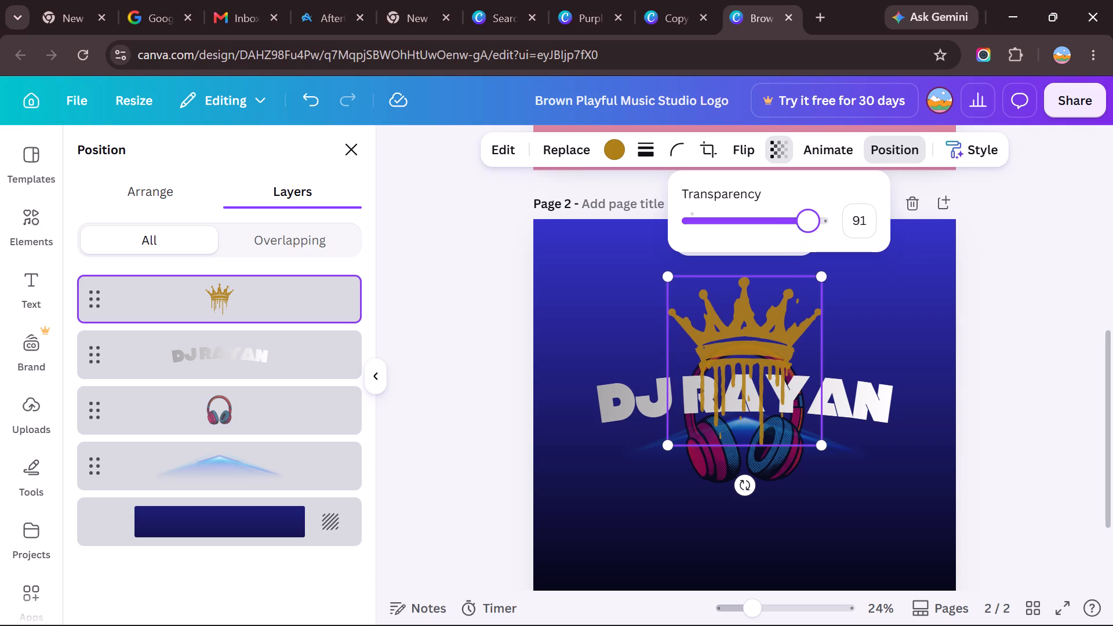
{"action": "left_click", "coordinate": [794, 221]}
{"action": "left_click", "coordinate": [799, 221]}
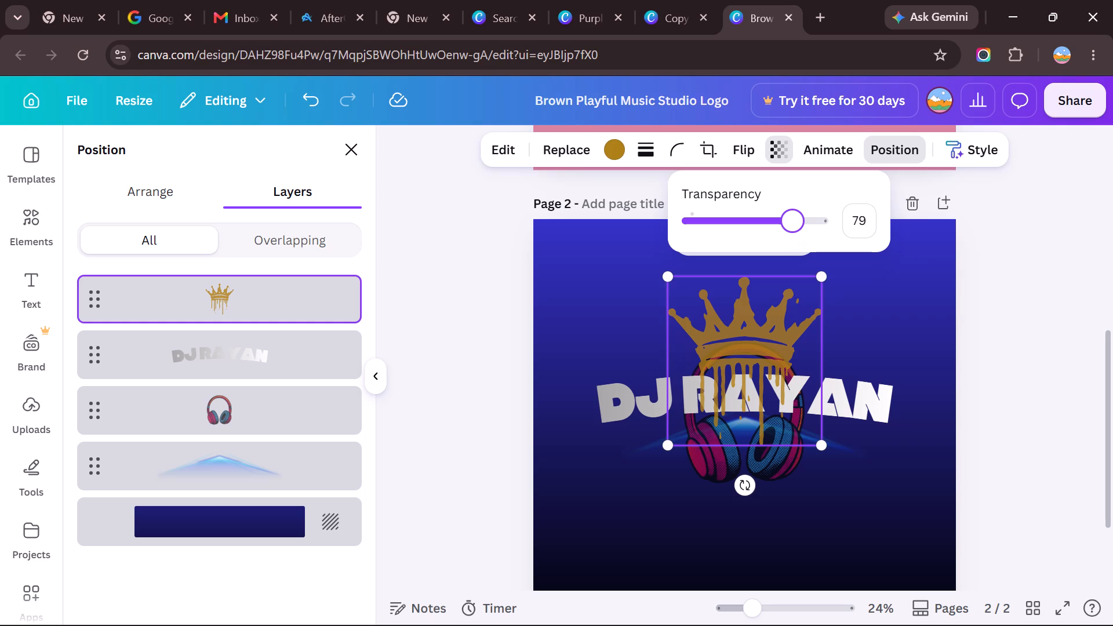
{"action": "left_click", "coordinate": [900, 323]}
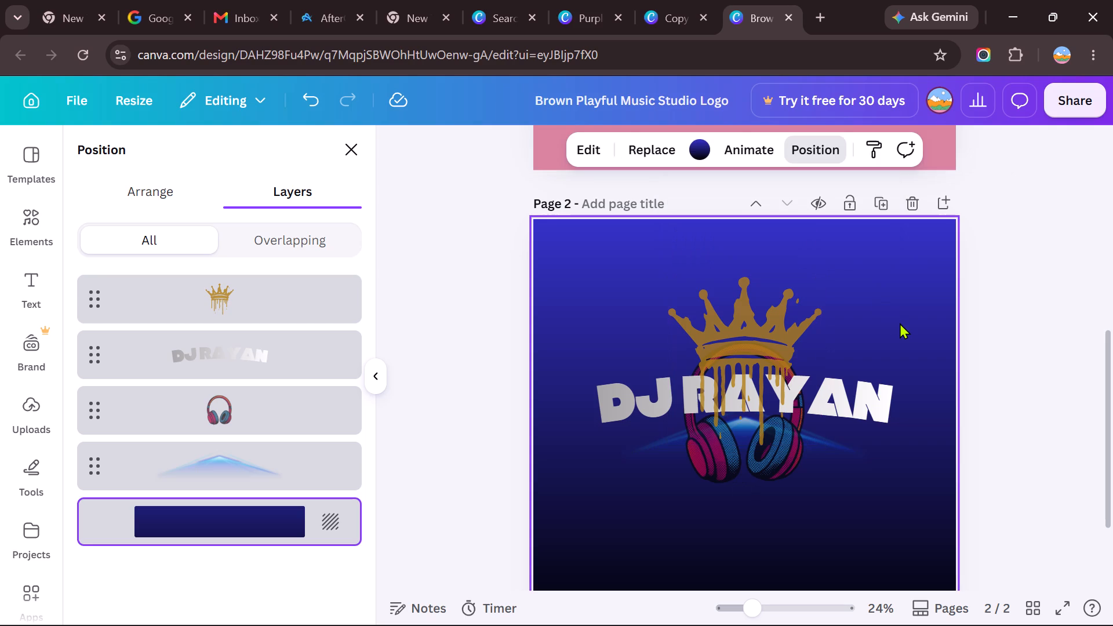
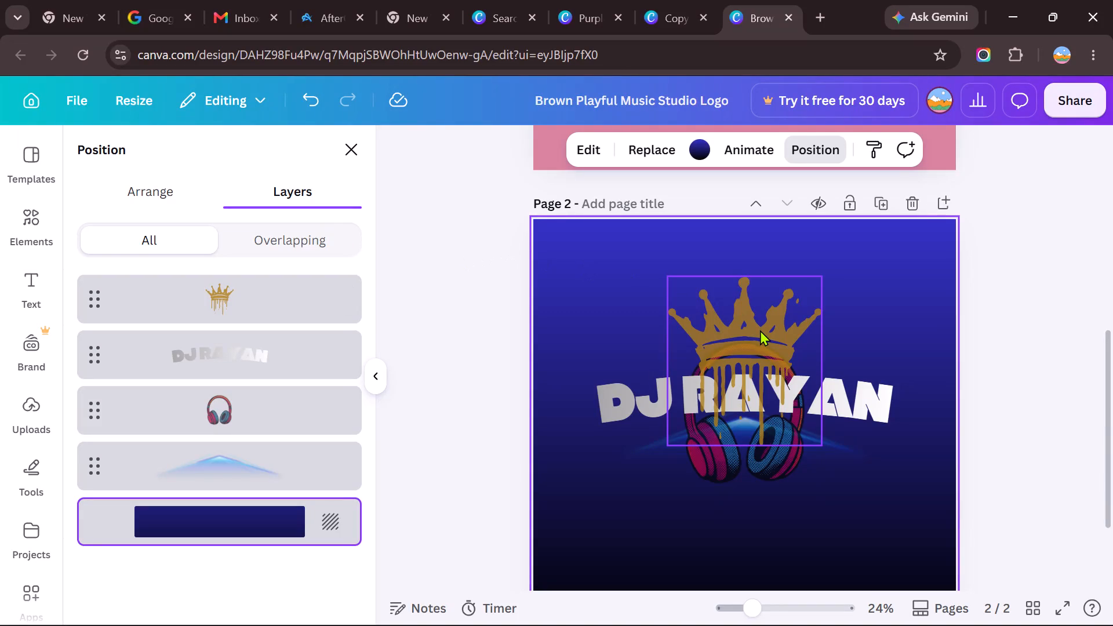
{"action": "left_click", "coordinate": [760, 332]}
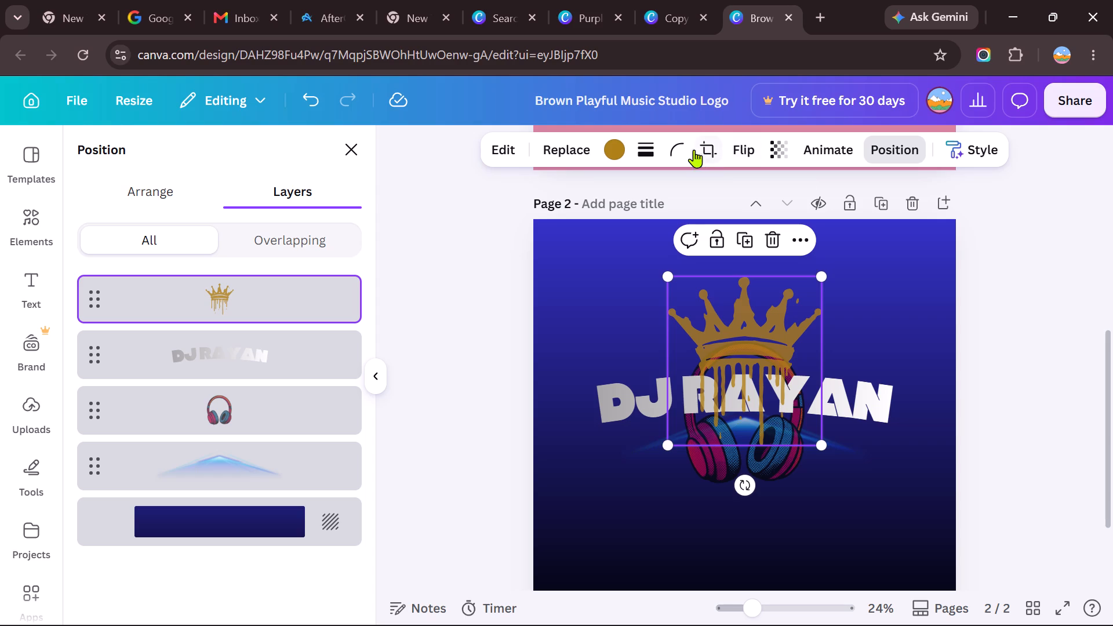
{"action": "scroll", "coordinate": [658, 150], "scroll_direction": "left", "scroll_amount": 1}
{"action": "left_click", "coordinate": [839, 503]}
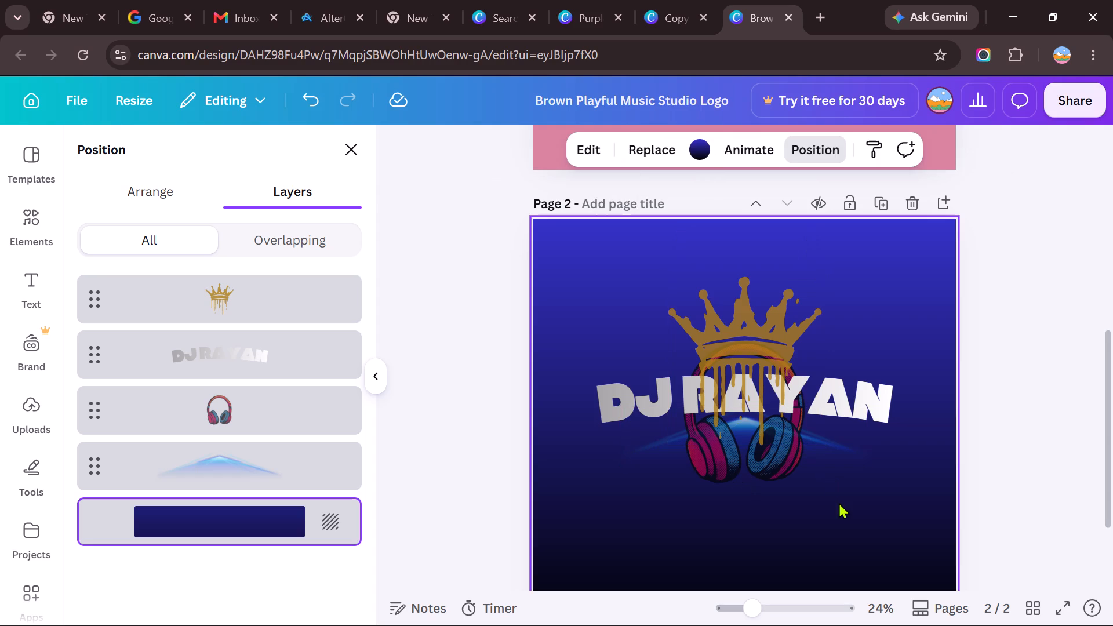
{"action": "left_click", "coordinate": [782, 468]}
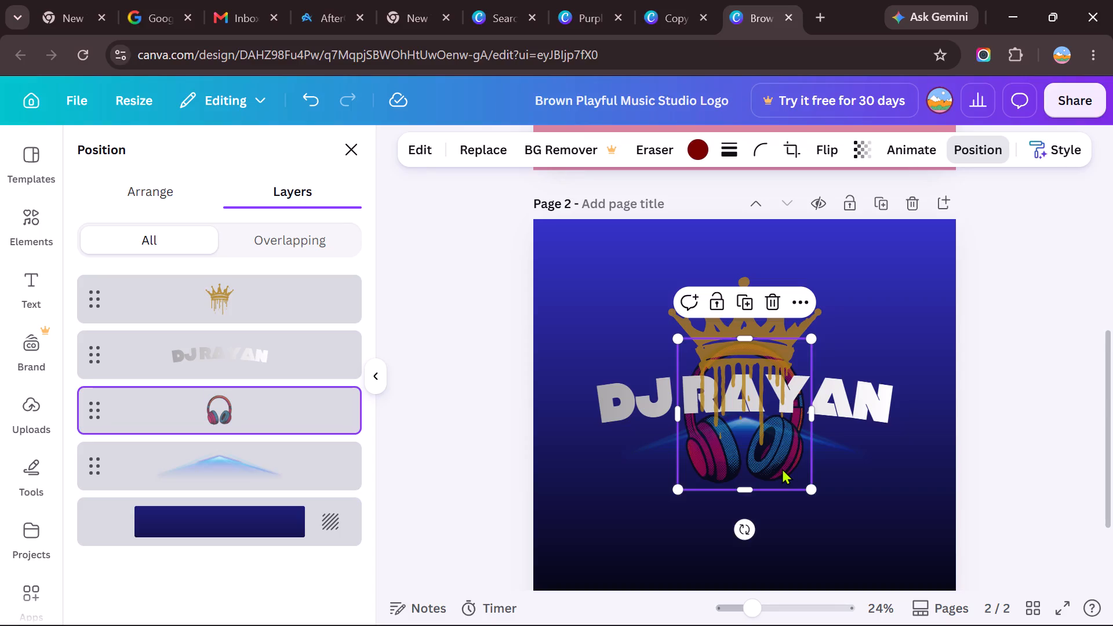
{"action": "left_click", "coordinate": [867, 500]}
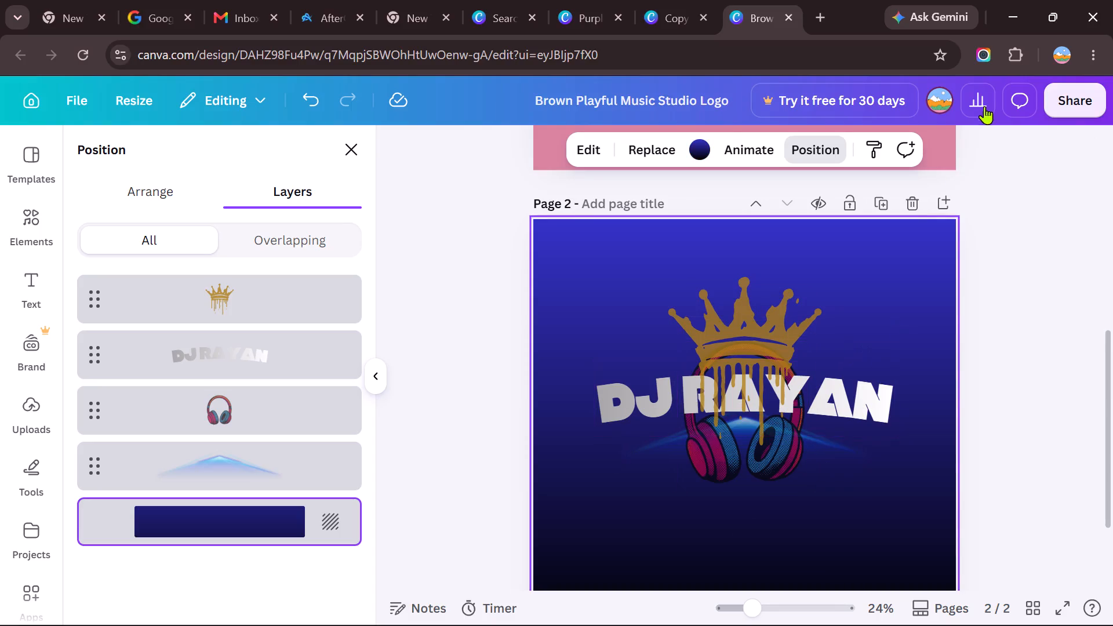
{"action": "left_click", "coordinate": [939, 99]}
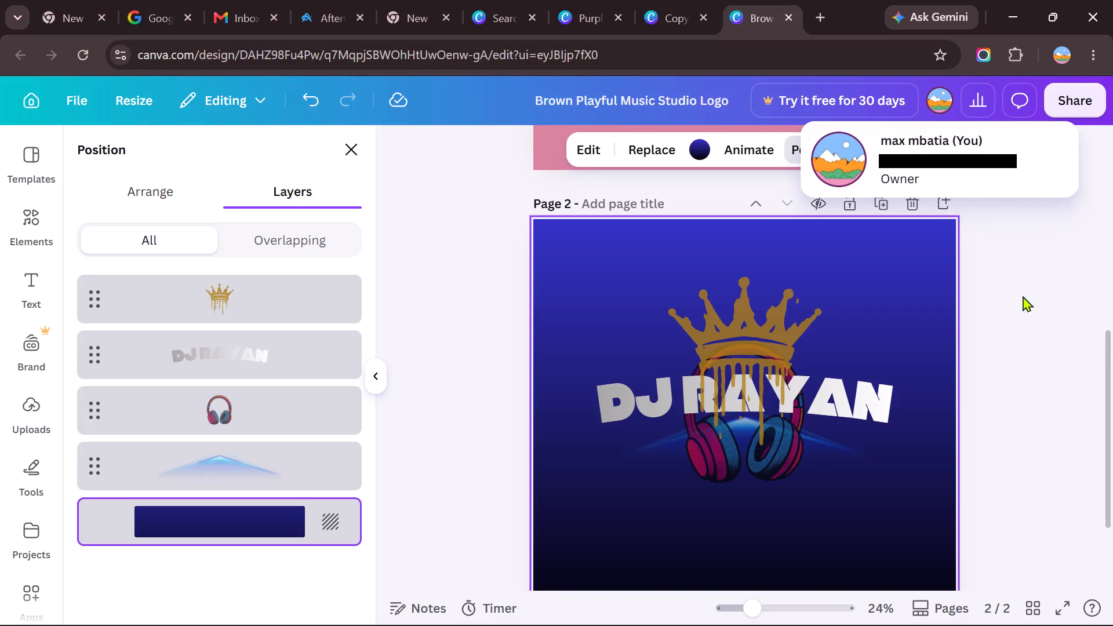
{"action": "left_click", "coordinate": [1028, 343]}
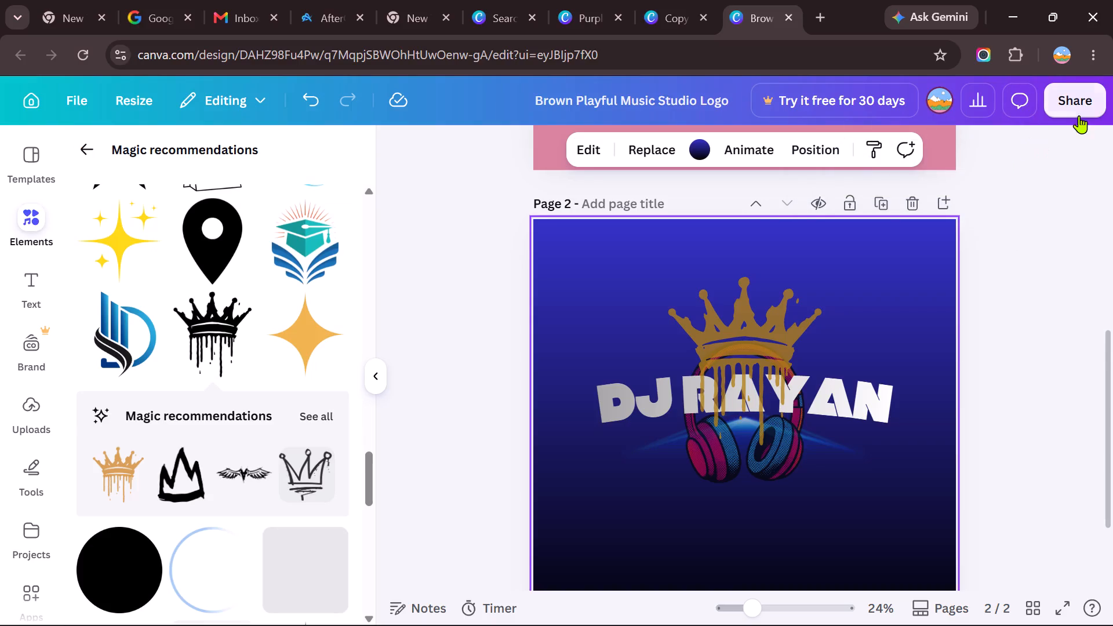
Download all pages of the Brown Playful Music Studio Logo design as PNG at 2,000 × 2,000 px.
{"action": "left_click", "coordinate": [1095, 94]}
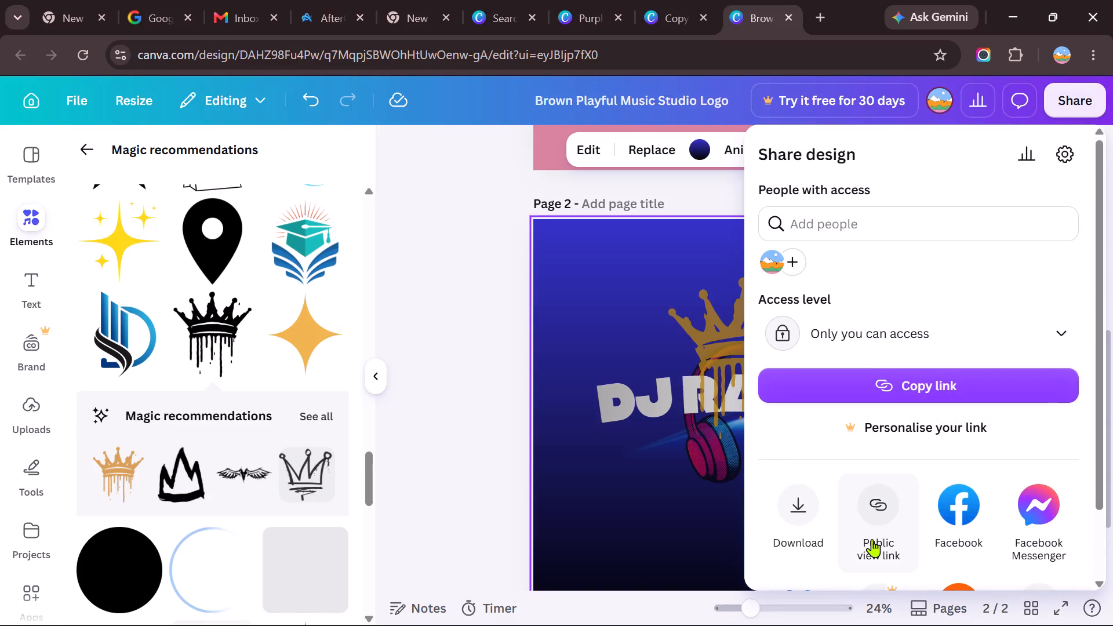
{"action": "left_click", "coordinate": [782, 501]}
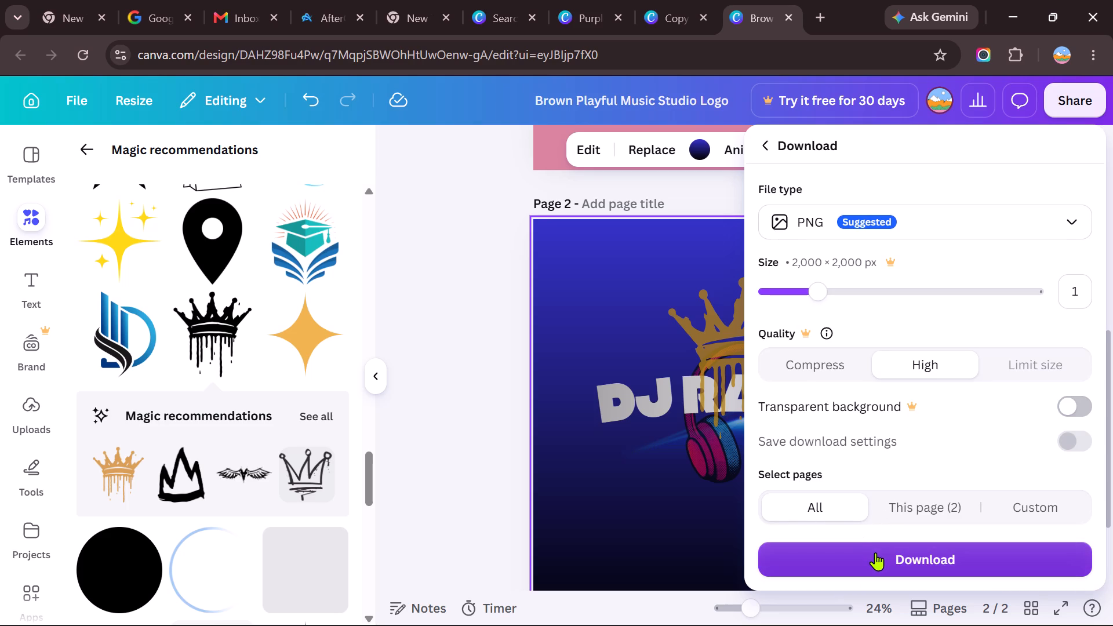
{"action": "left_click", "coordinate": [875, 552]}
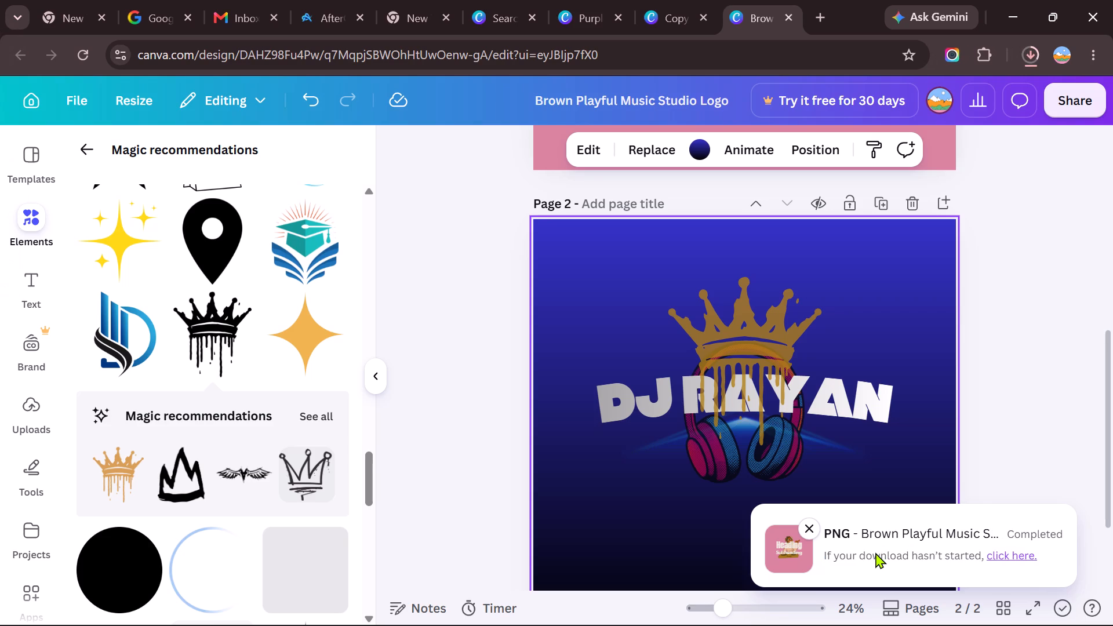
Open the downloaded Brown Playful Music Studio Logo archive and view PNG images 2 and 1.
{"action": "left_click", "coordinate": [1022, 61]}
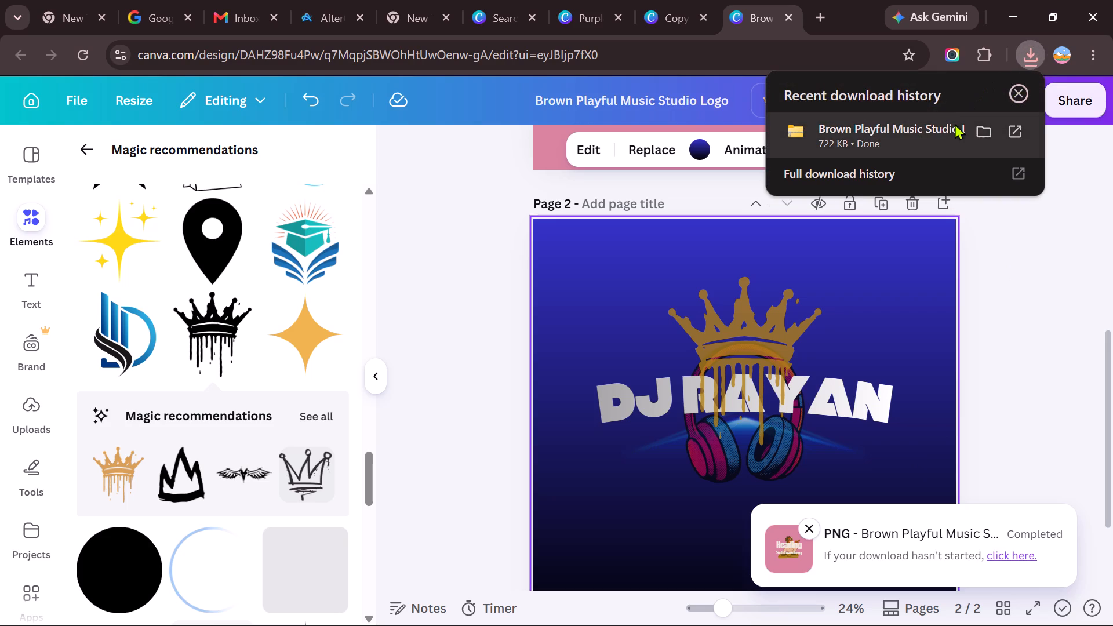
{"action": "left_click", "coordinate": [1013, 136]}
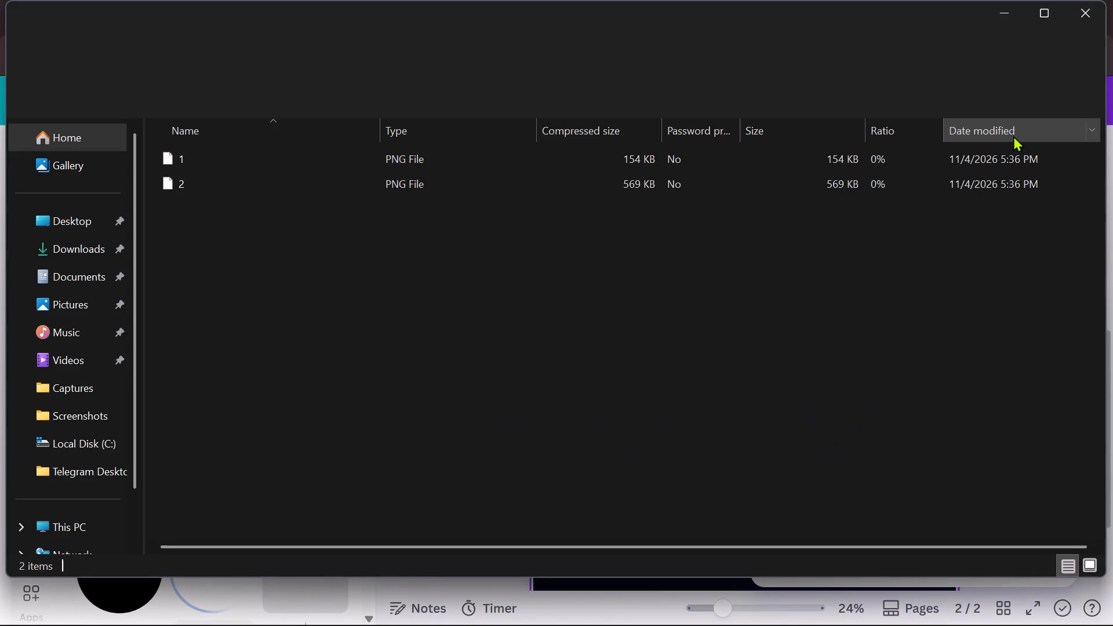
{"action": "double_click", "coordinate": [751, 181]}
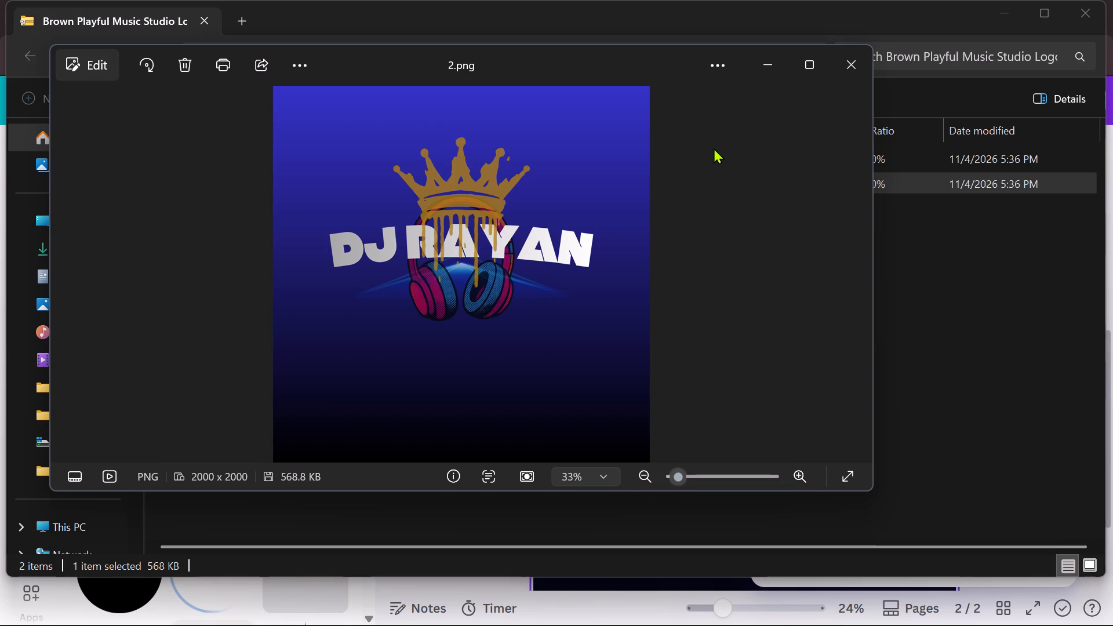
{"action": "left_click", "coordinate": [772, 63]}
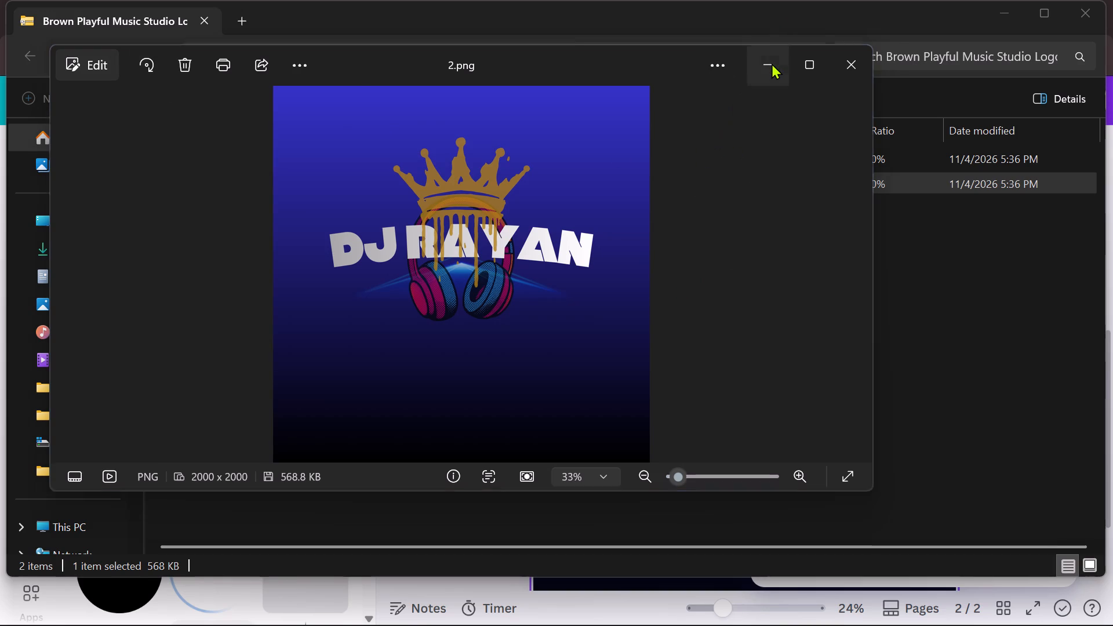
{"action": "double_click", "coordinate": [743, 163]}
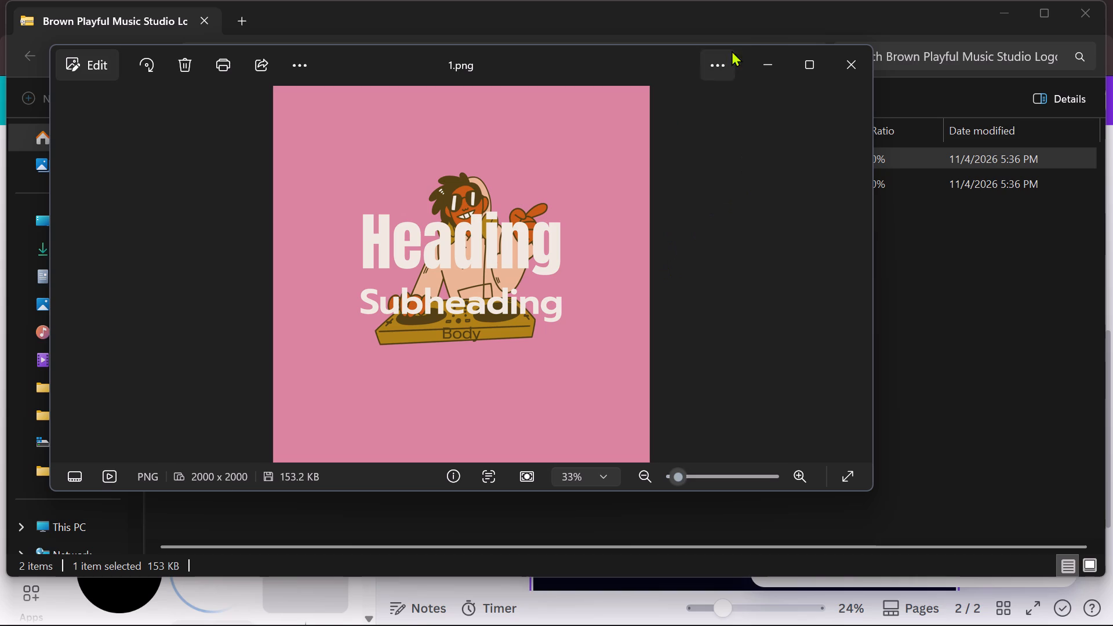
{"action": "left_click", "coordinate": [774, 64]}
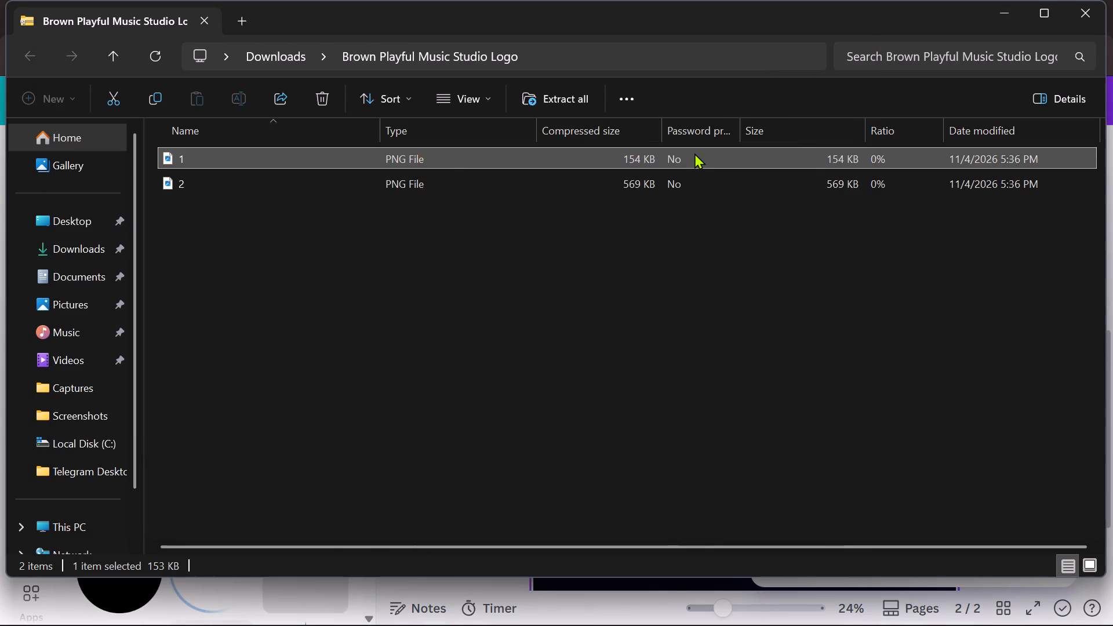
Permanently delete the PNG file 1, the pink placeholder page, from the downloaded archive.
{"action": "right_click", "coordinate": [694, 153]}
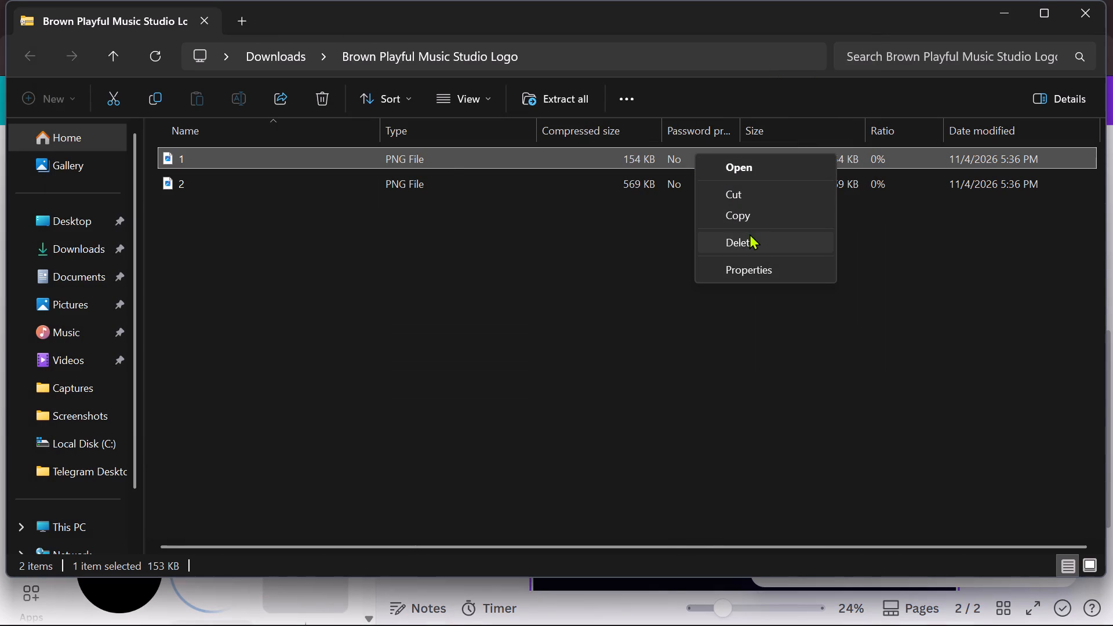
{"action": "left_click", "coordinate": [750, 234]}
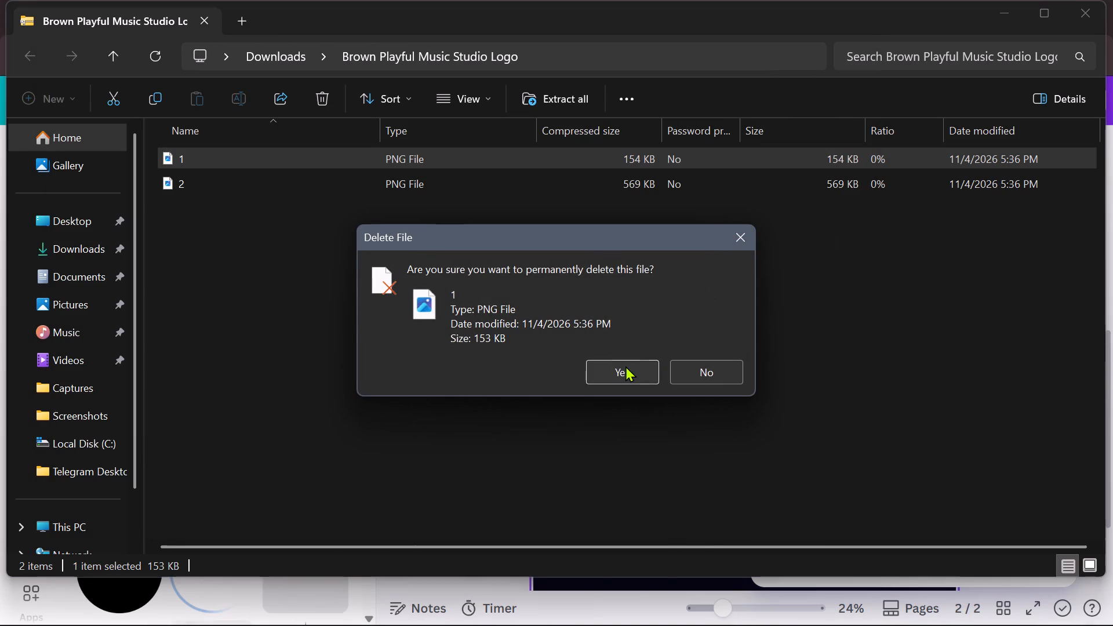
{"action": "left_click", "coordinate": [625, 366]}
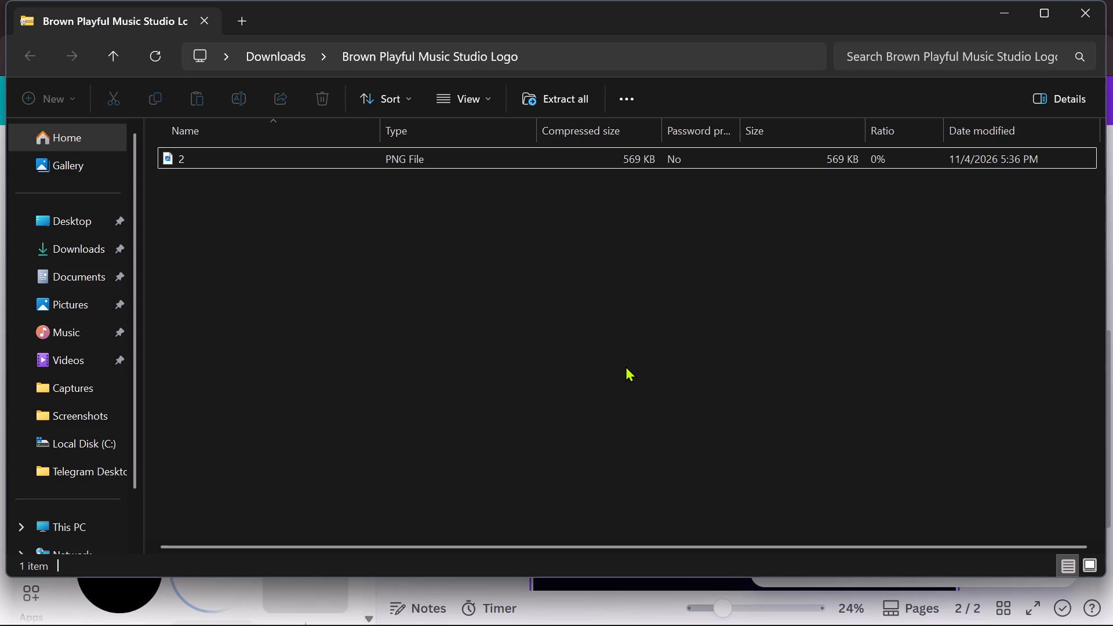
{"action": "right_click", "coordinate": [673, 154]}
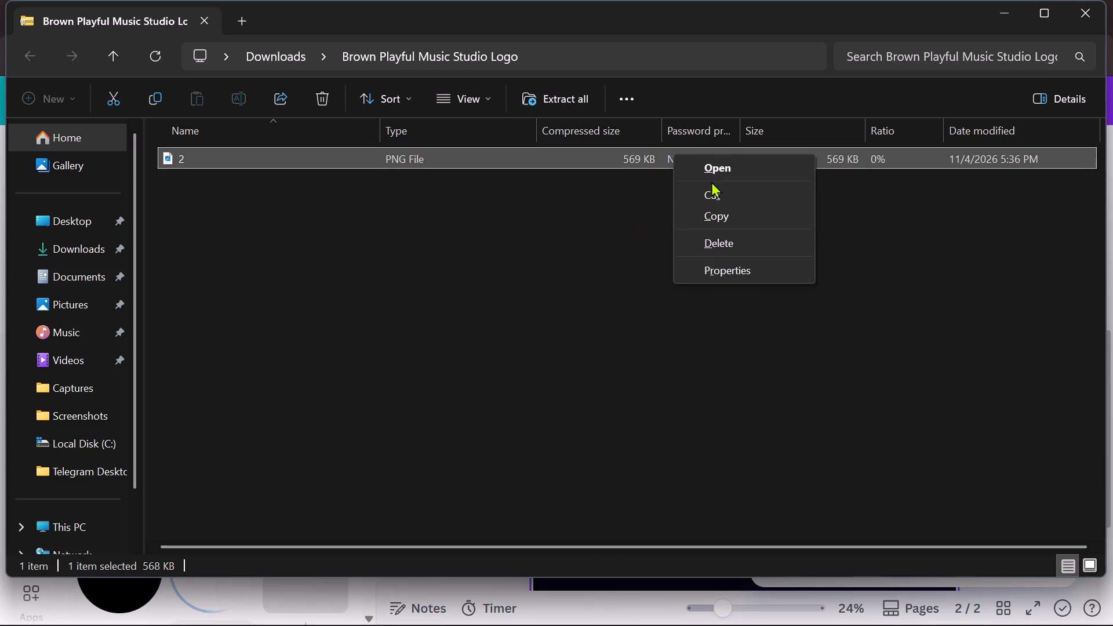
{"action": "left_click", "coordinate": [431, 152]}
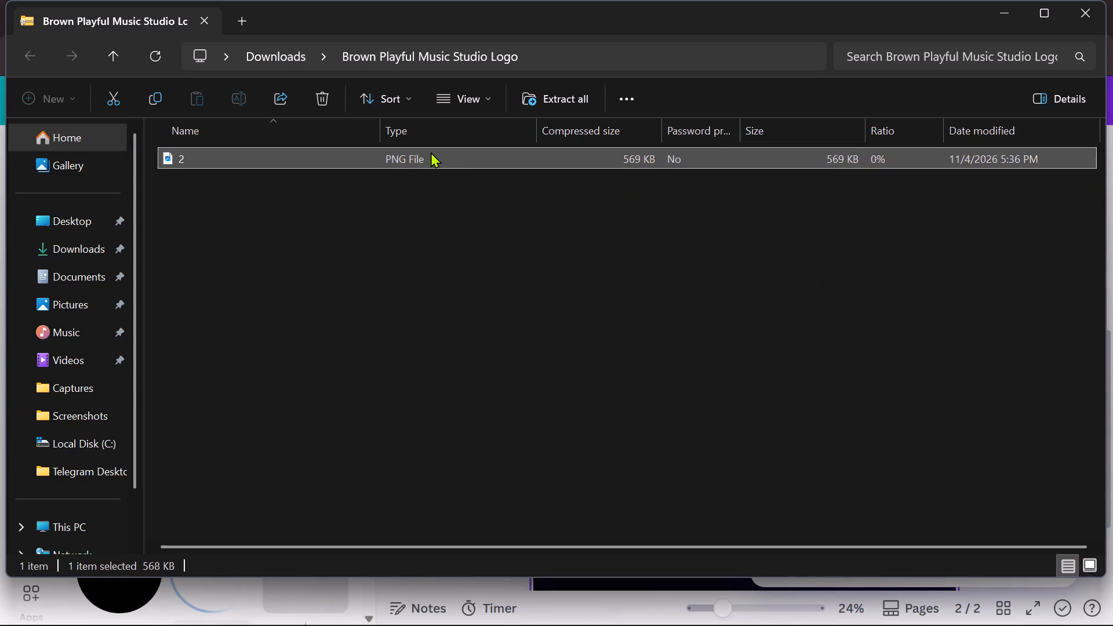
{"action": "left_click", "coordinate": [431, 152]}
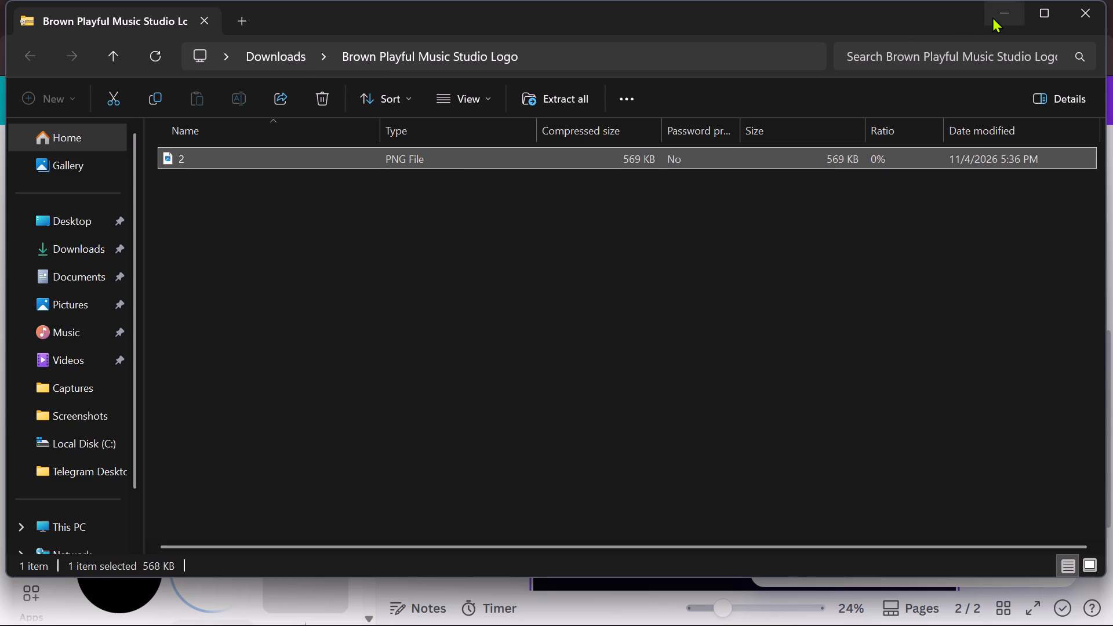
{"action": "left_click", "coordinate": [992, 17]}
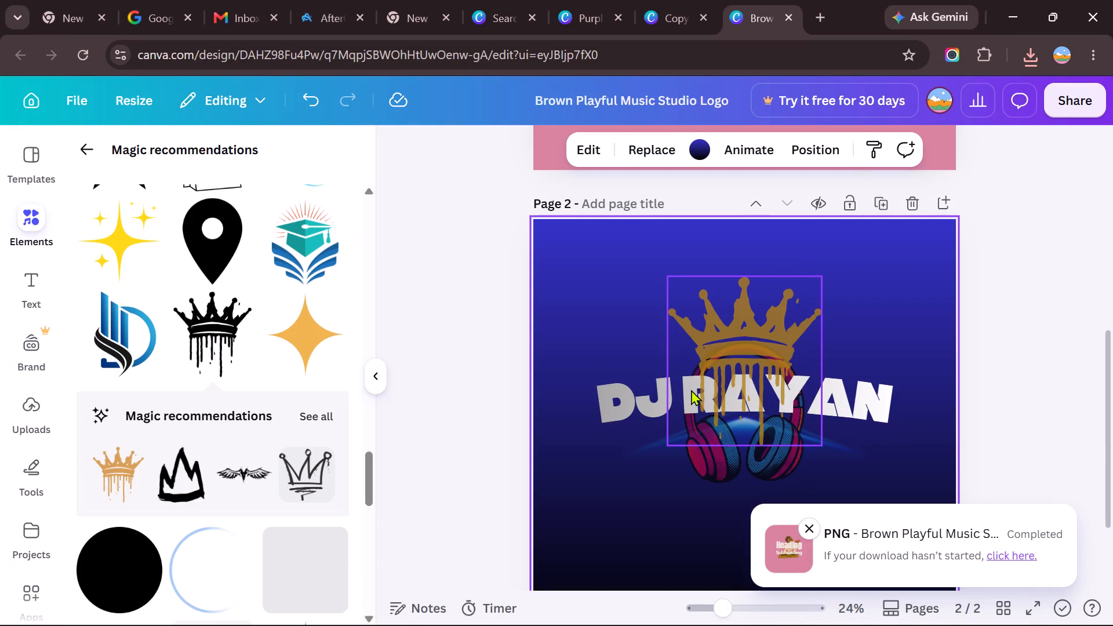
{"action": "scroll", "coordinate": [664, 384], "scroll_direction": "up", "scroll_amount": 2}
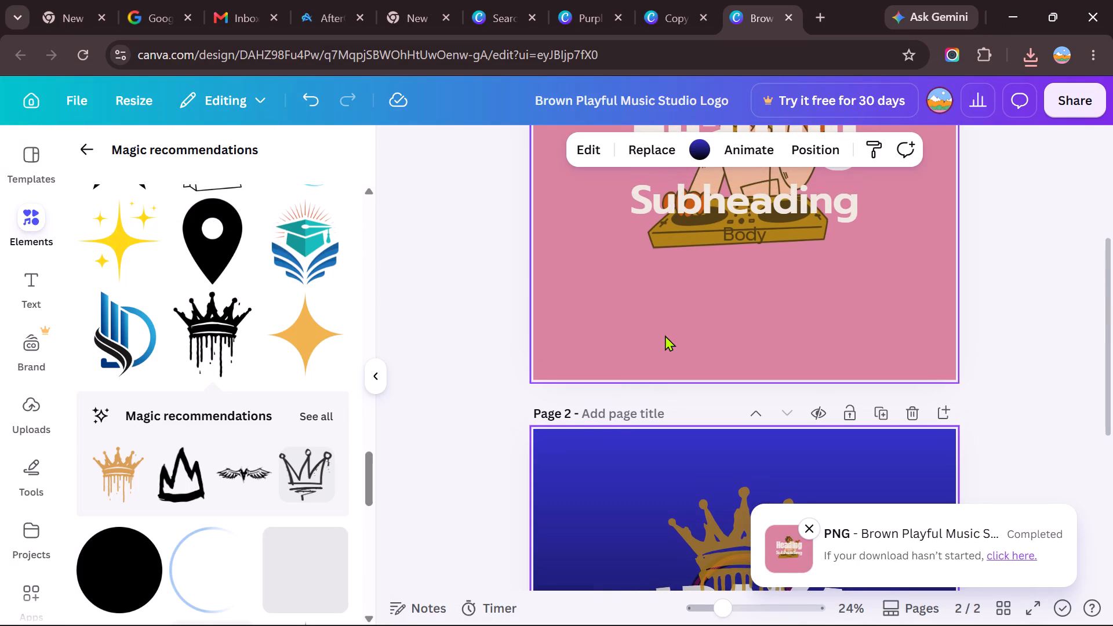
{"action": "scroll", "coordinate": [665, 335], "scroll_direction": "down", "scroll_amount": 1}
Switch to the Copy of Purple Simple Music Studio Logo design and save it.
{"action": "left_click", "coordinate": [675, 17]}
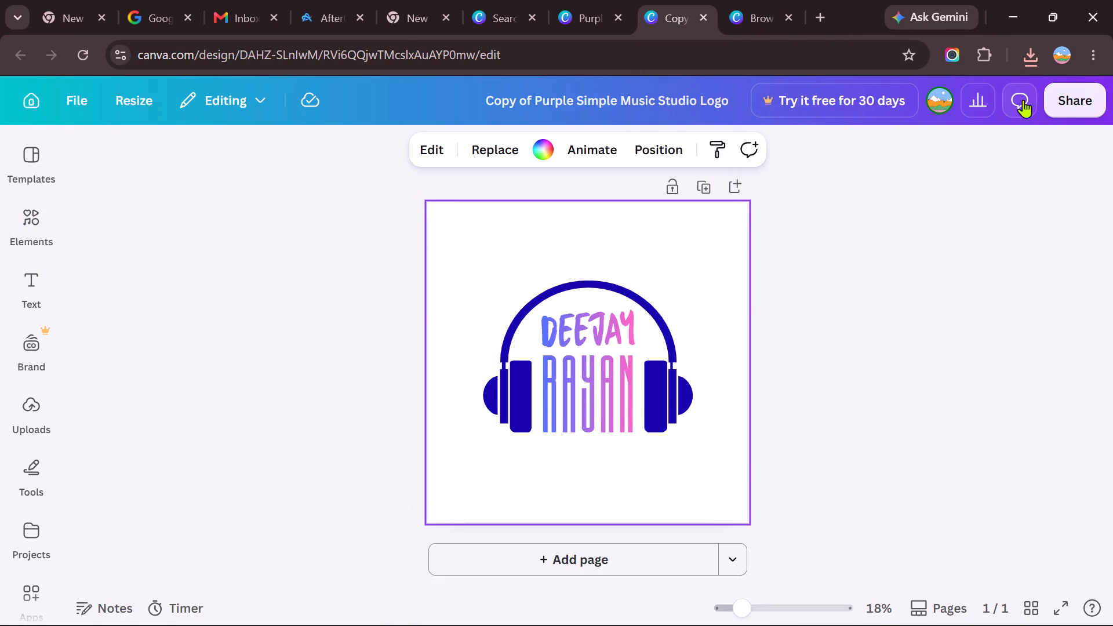
{"action": "left_click", "coordinate": [1027, 59]}
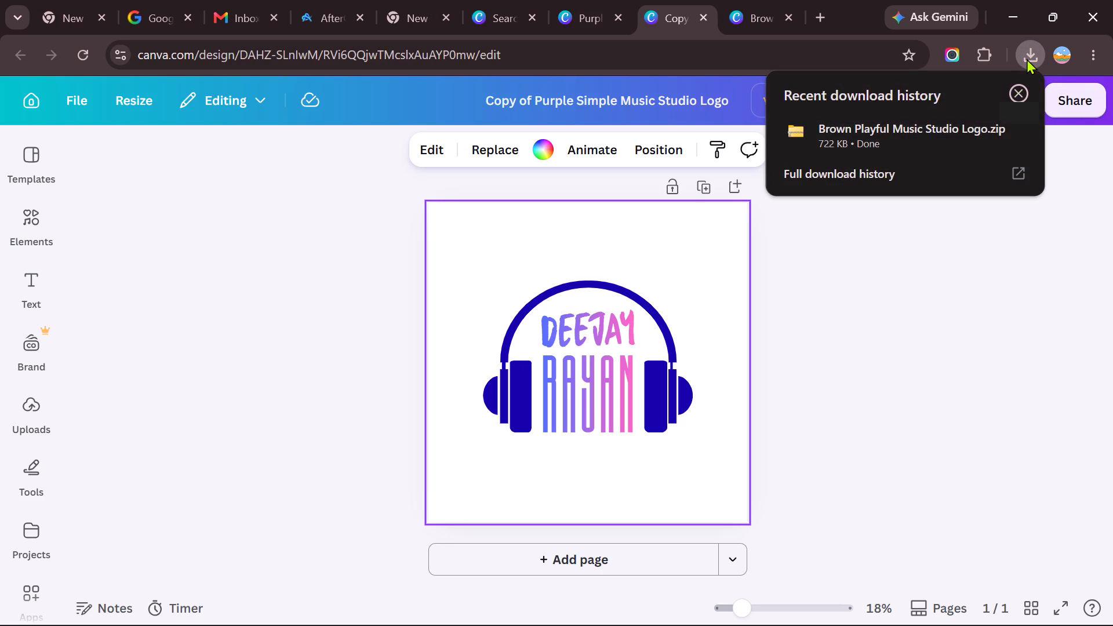
{"action": "left_click", "coordinate": [1027, 59]}
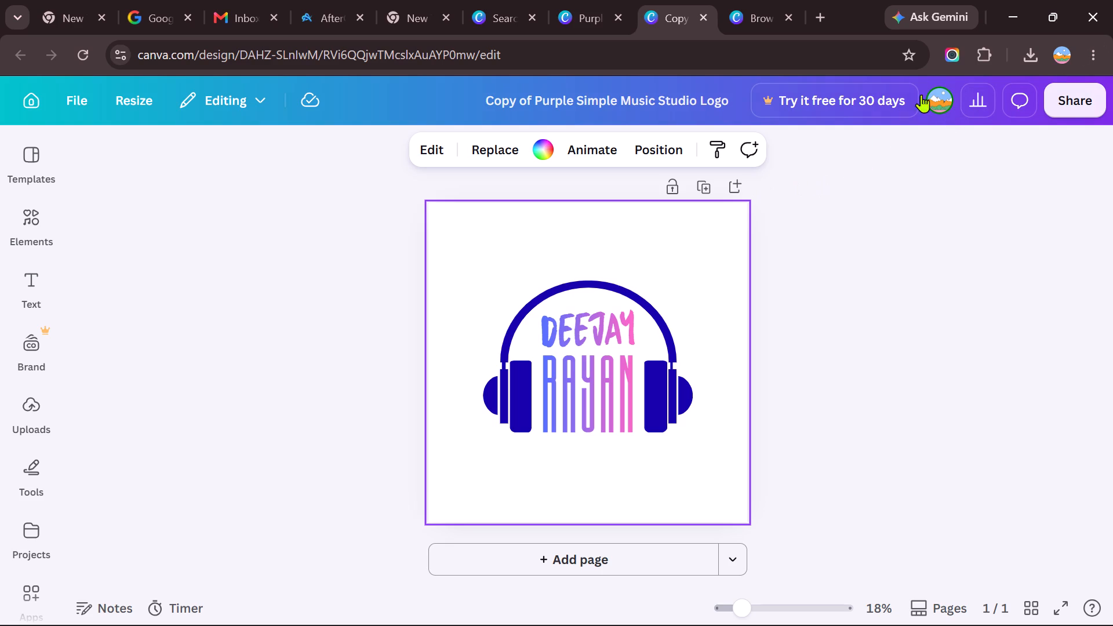
{"action": "left_click", "coordinate": [949, 93]}
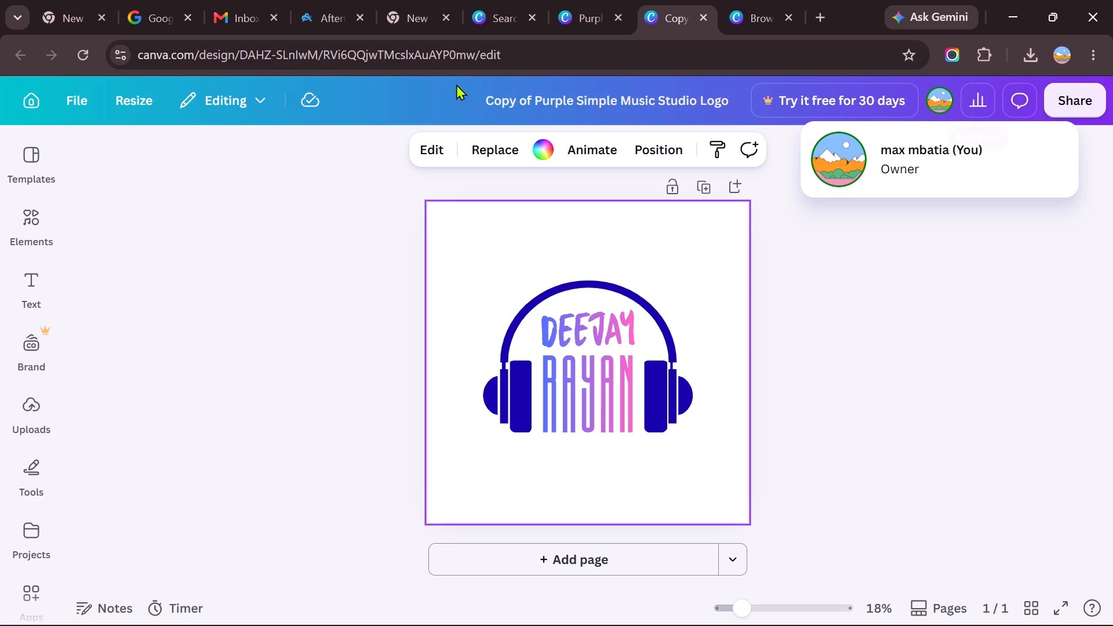
{"action": "left_click", "coordinate": [78, 95]}
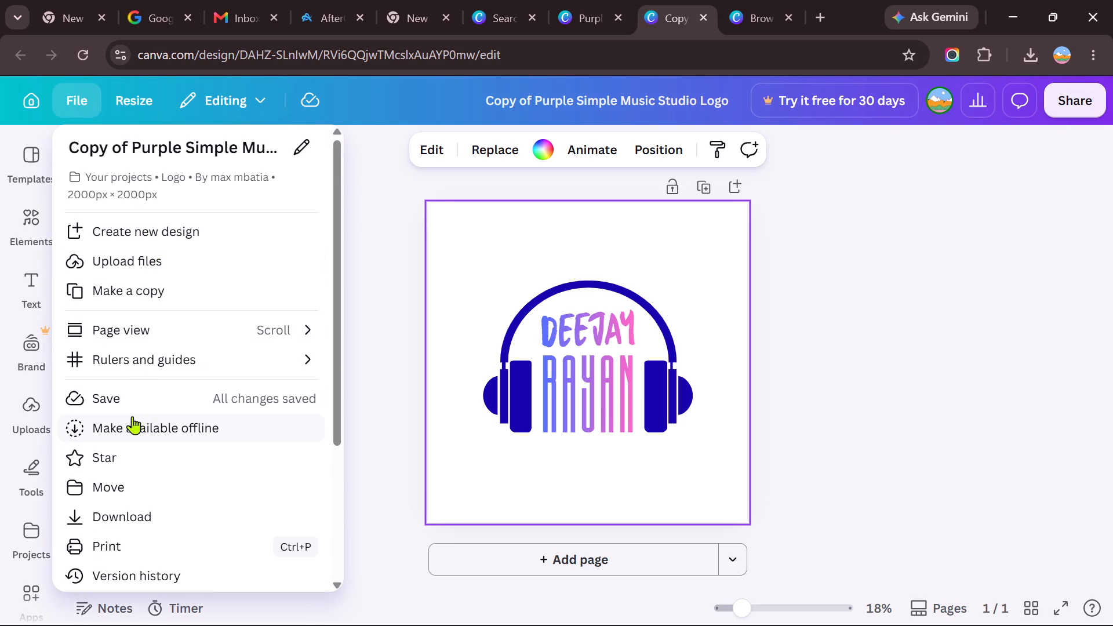
{"action": "left_click", "coordinate": [146, 391]}
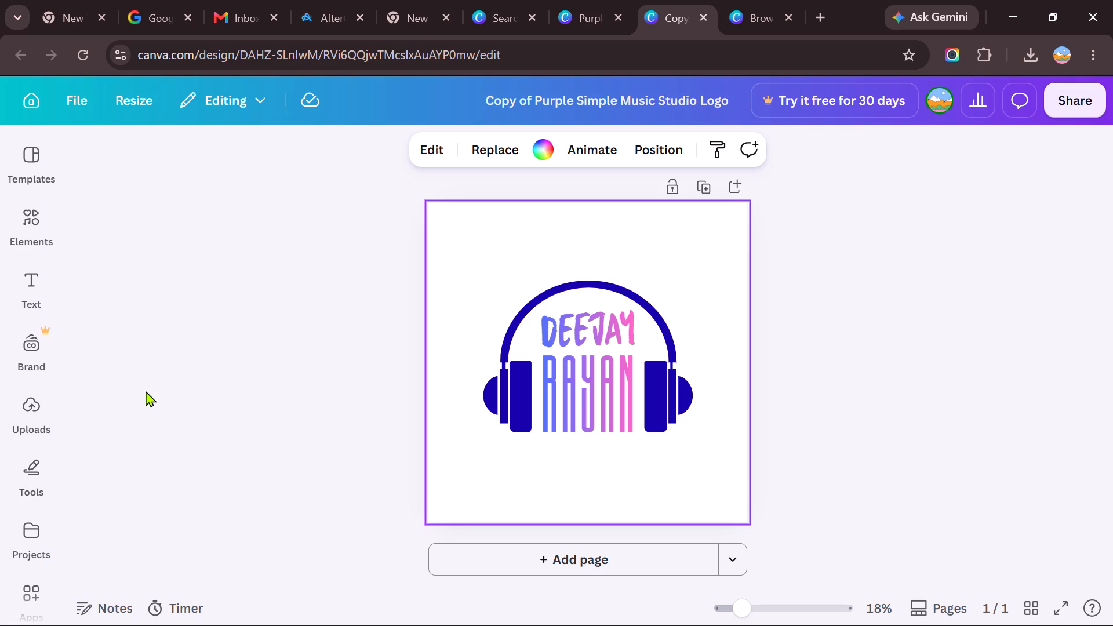
Download the Copy of Purple Simple Music Studio Logo as a PNG from the recent designs on the home page.
{"action": "left_click", "coordinate": [35, 98]}
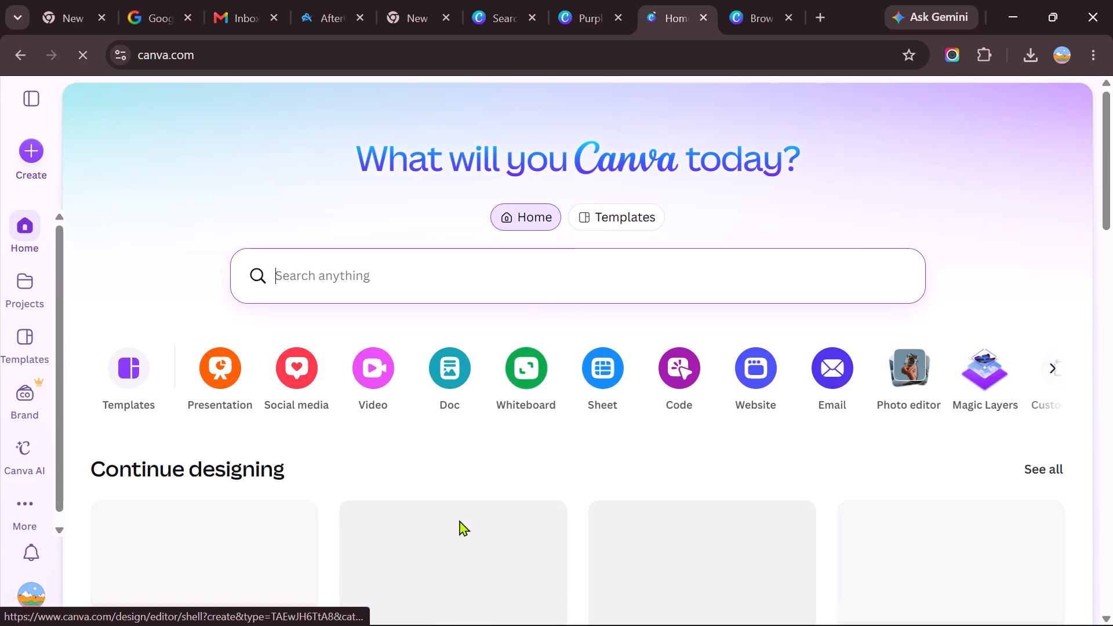
{"action": "scroll", "coordinate": [459, 520], "scroll_direction": "down", "scroll_amount": 4}
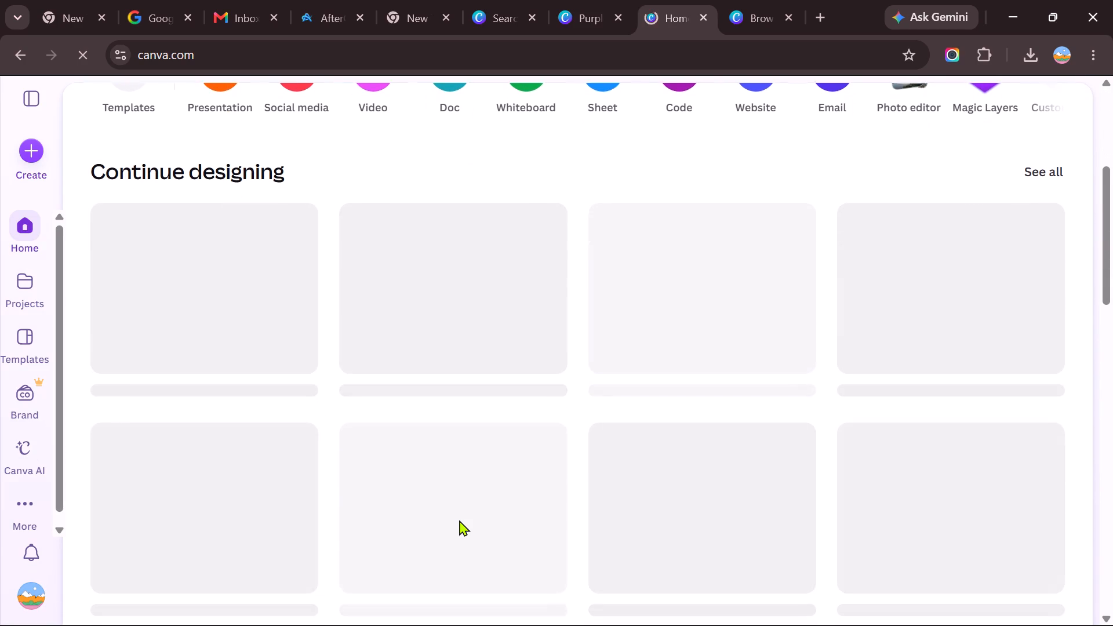
{"action": "scroll", "coordinate": [459, 520], "scroll_direction": "down", "scroll_amount": 4}
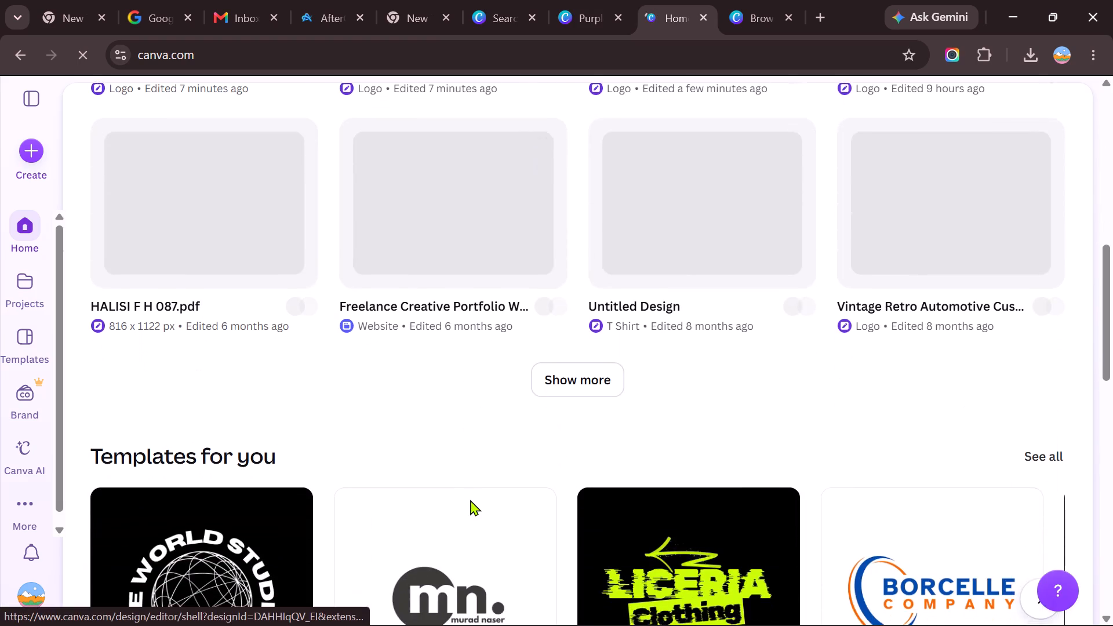
{"action": "scroll", "coordinate": [470, 500], "scroll_direction": "down", "scroll_amount": 1}
{"action": "scroll", "coordinate": [470, 500], "scroll_direction": "up", "scroll_amount": 3}
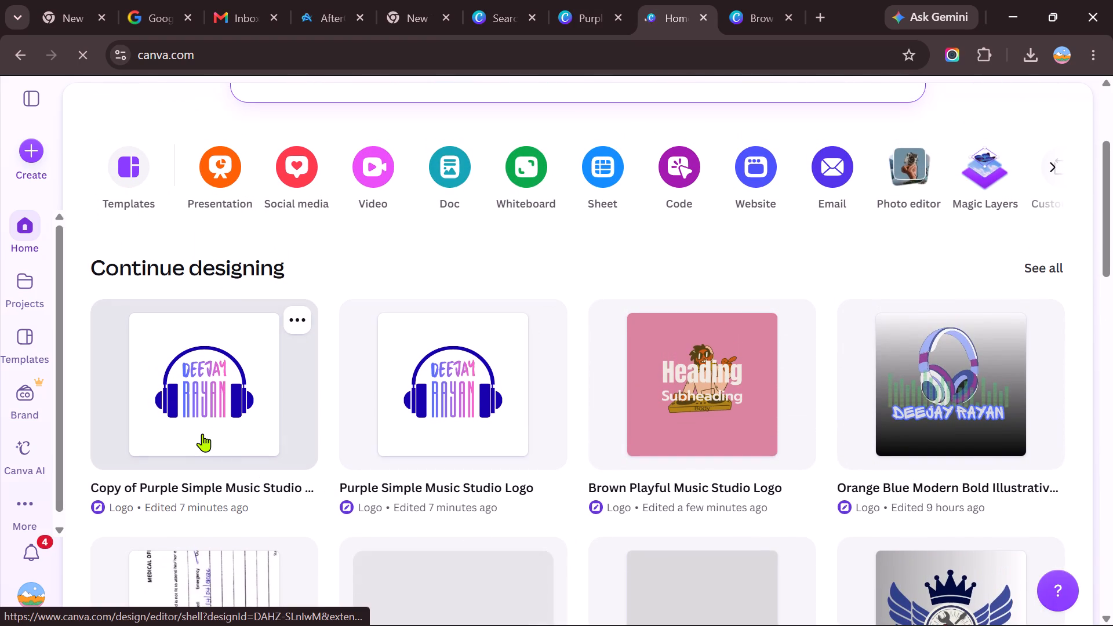
{"action": "right_click", "coordinate": [202, 434]}
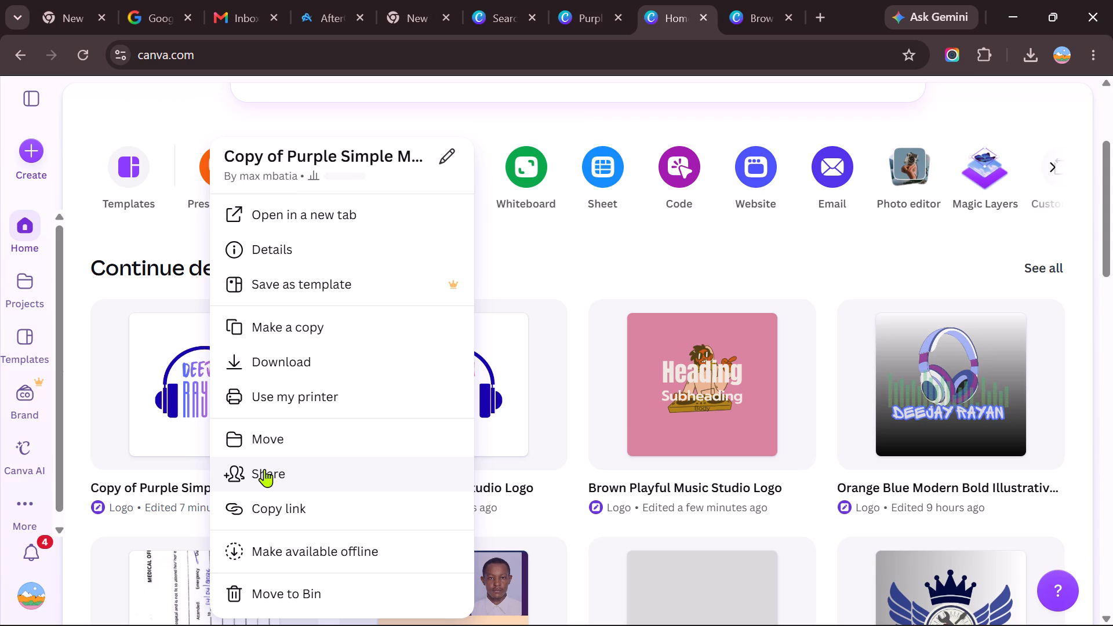
{"action": "left_click", "coordinate": [289, 352]}
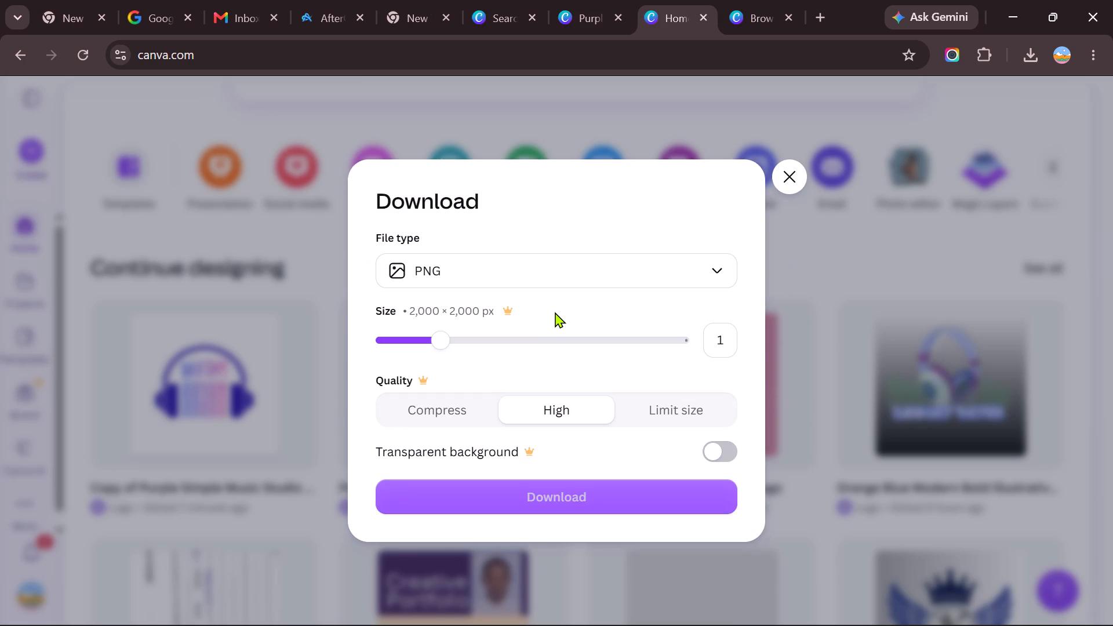
{"action": "left_click", "coordinate": [550, 496]}
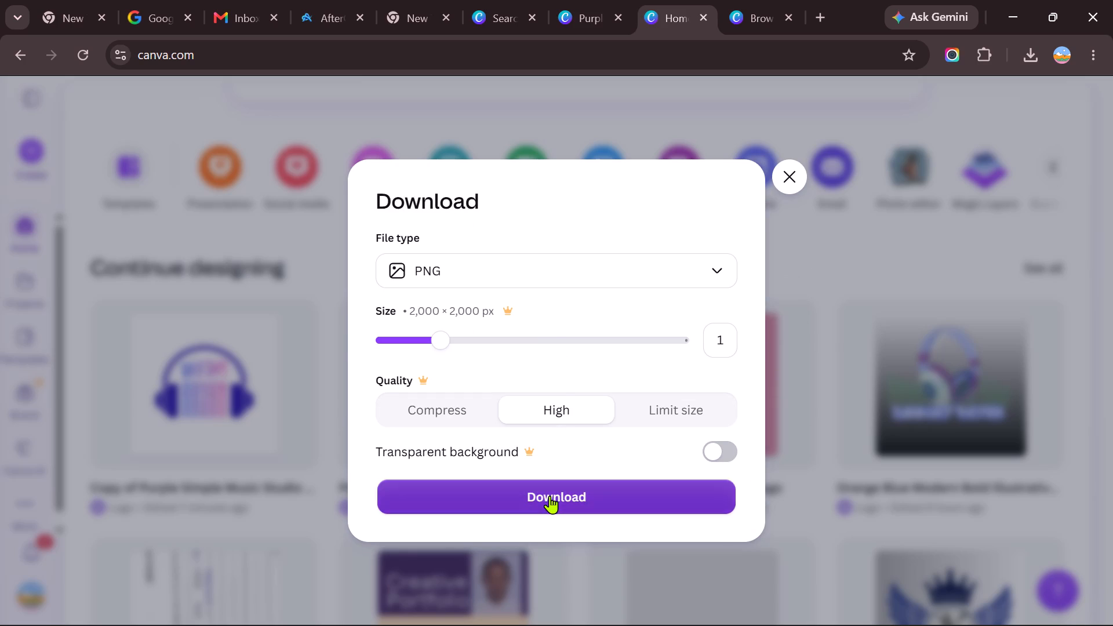
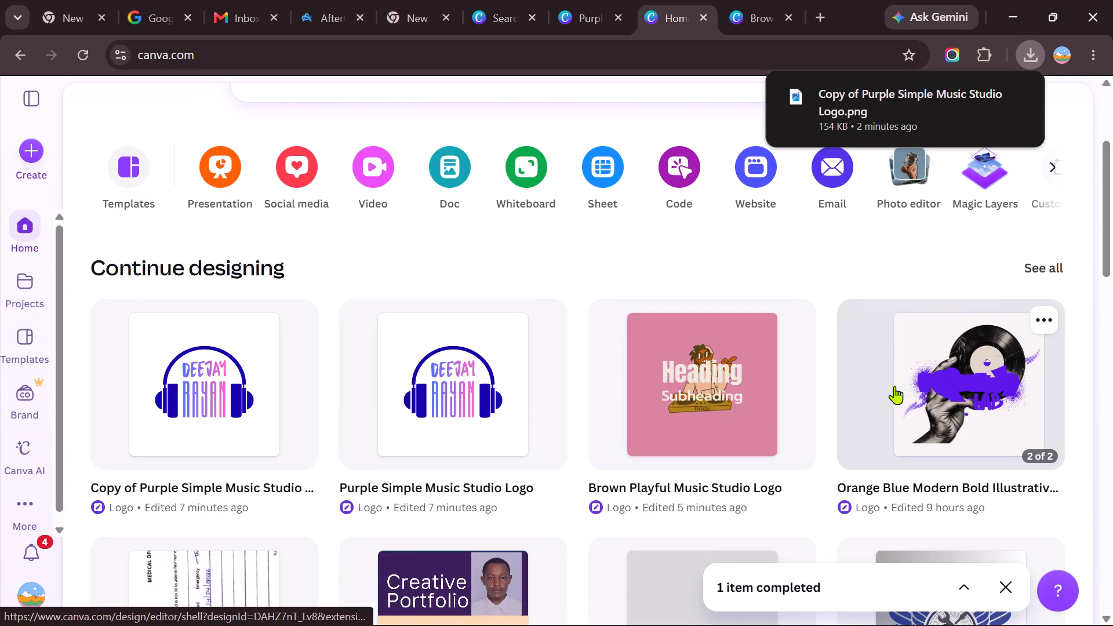
Look through the home page's recent designs, suggested templates, template categories and frequently used design types.
{"action": "scroll", "coordinate": [861, 549], "scroll_direction": "down", "scroll_amount": 4}
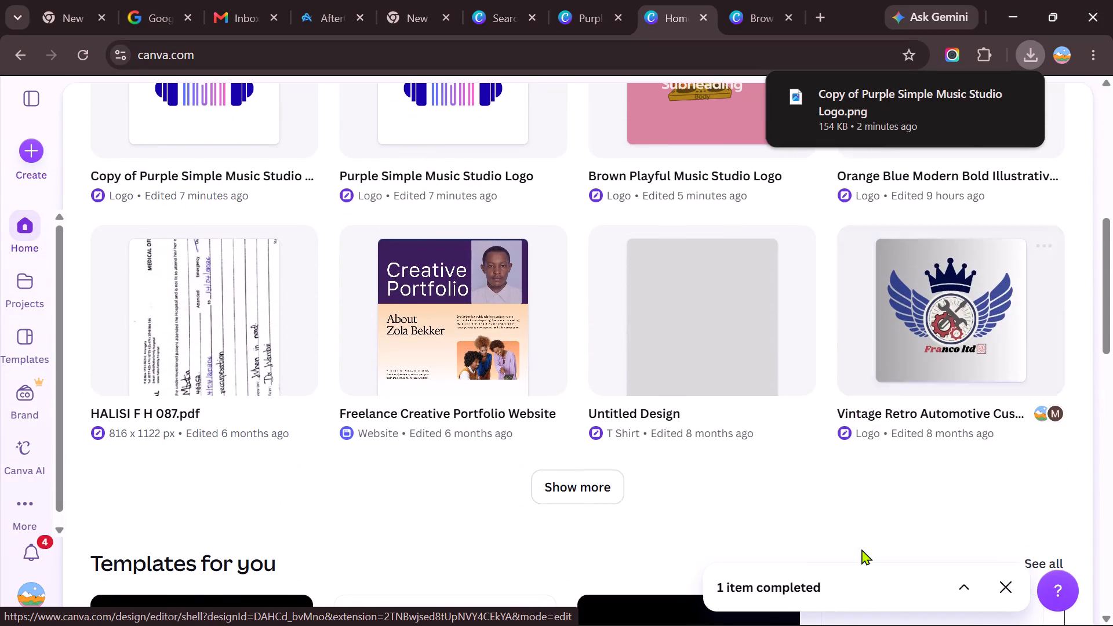
{"action": "scroll", "coordinate": [861, 549], "scroll_direction": "down", "scroll_amount": 2}
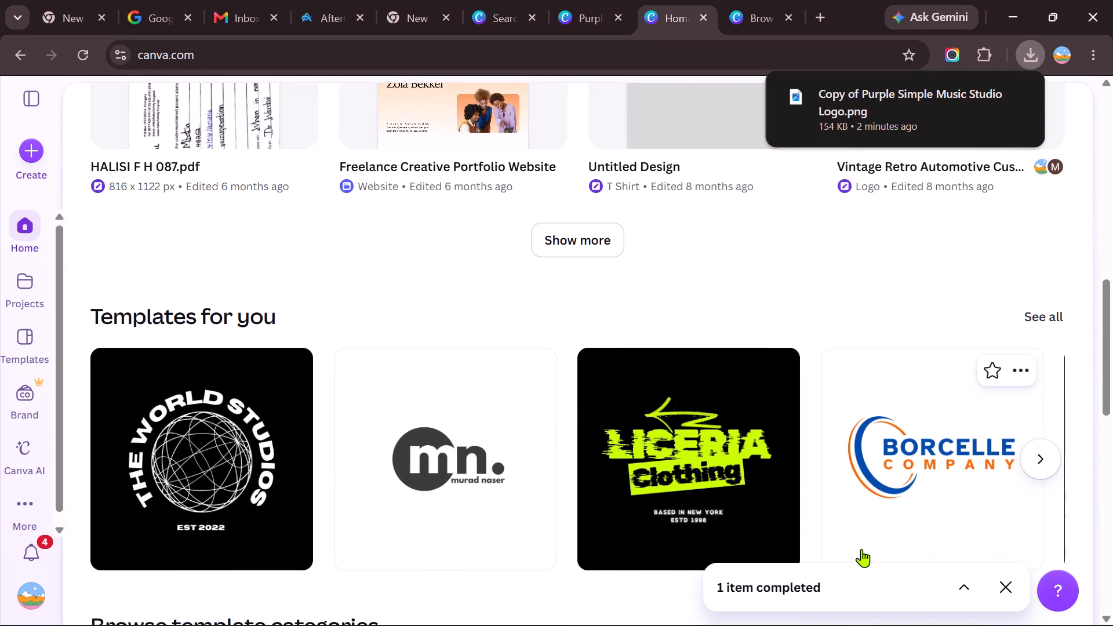
{"action": "scroll", "coordinate": [861, 549], "scroll_direction": "up", "scroll_amount": 1}
{"action": "scroll", "coordinate": [824, 364], "scroll_direction": "up", "scroll_amount": 1}
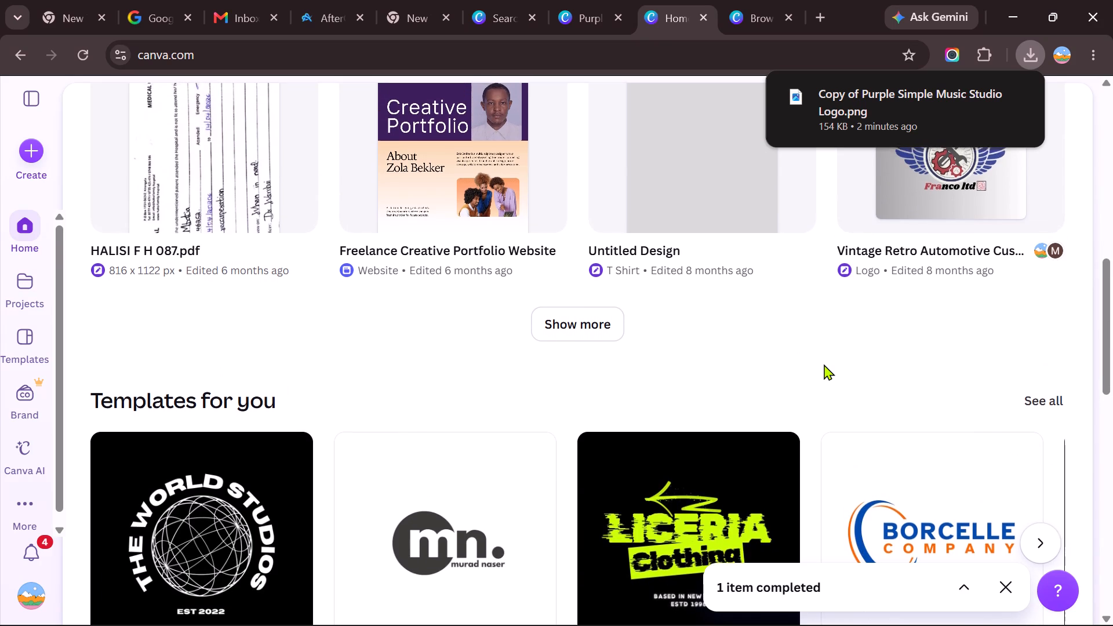
{"action": "scroll", "coordinate": [824, 364], "scroll_direction": "up", "scroll_amount": 1}
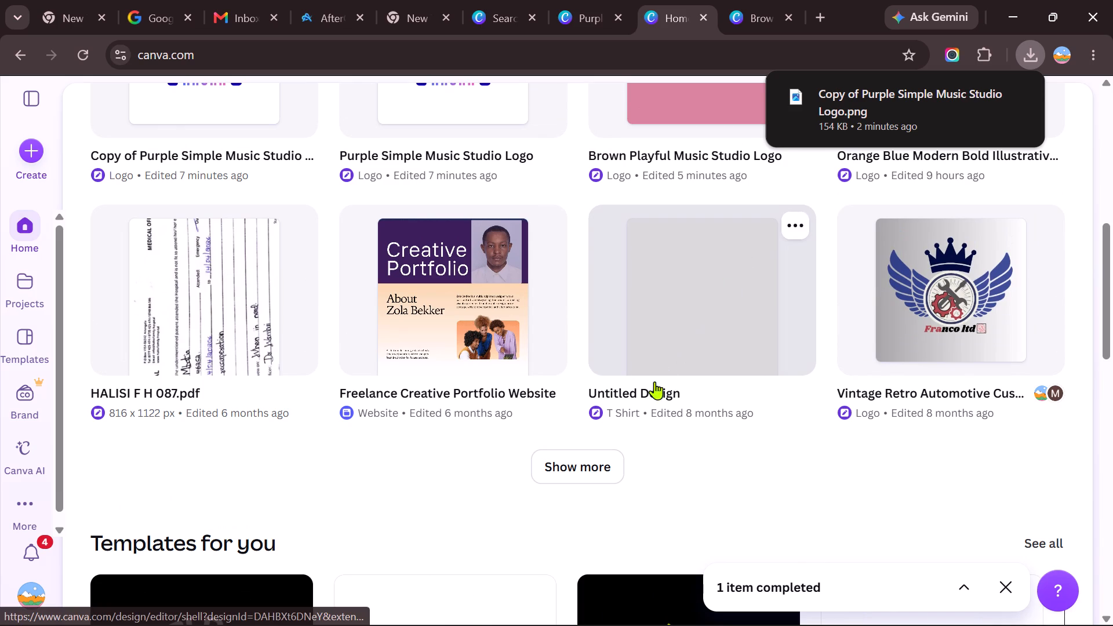
{"action": "scroll", "coordinate": [641, 398], "scroll_direction": "down", "scroll_amount": 4}
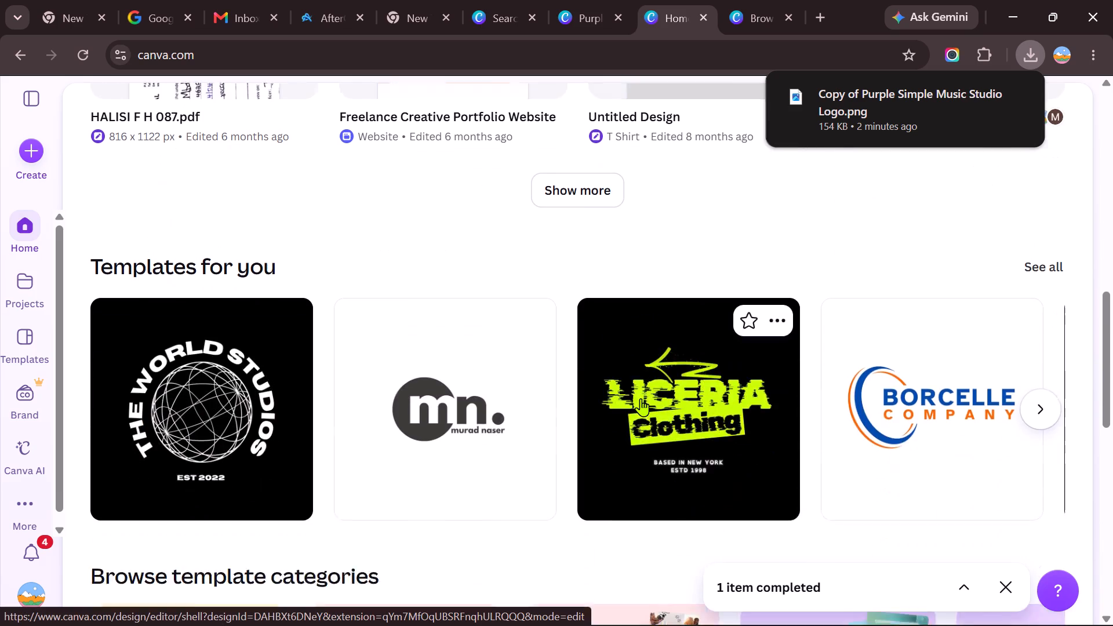
{"action": "scroll", "coordinate": [641, 398], "scroll_direction": "down", "scroll_amount": 5}
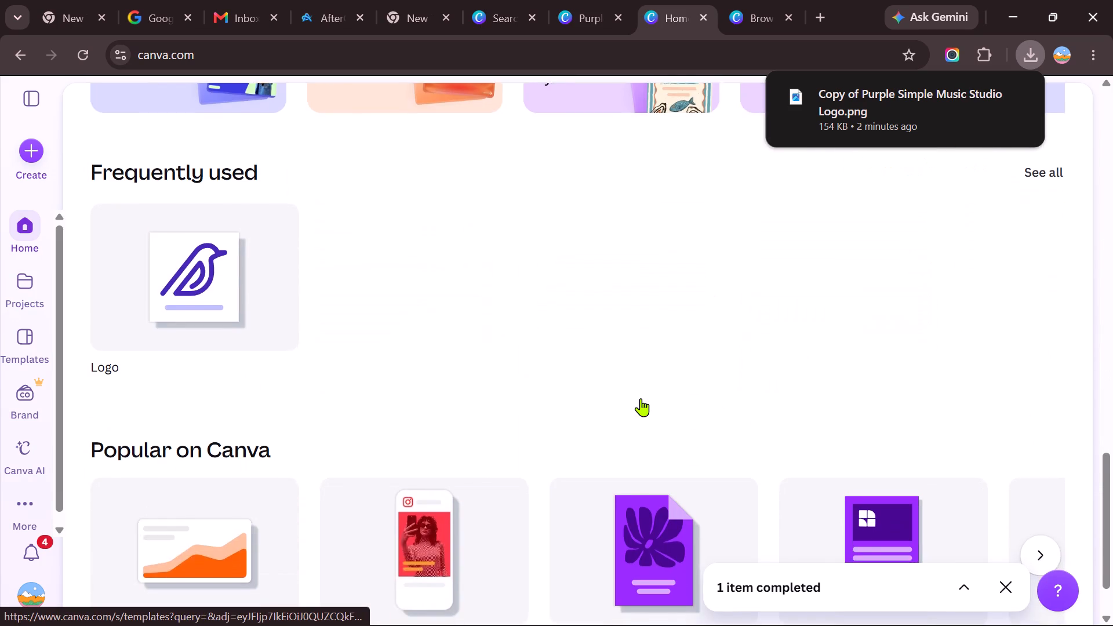
{"action": "scroll", "coordinate": [641, 398], "scroll_direction": "down", "scroll_amount": 4}
{"action": "scroll", "coordinate": [635, 355], "scroll_direction": "up", "scroll_amount": 12}
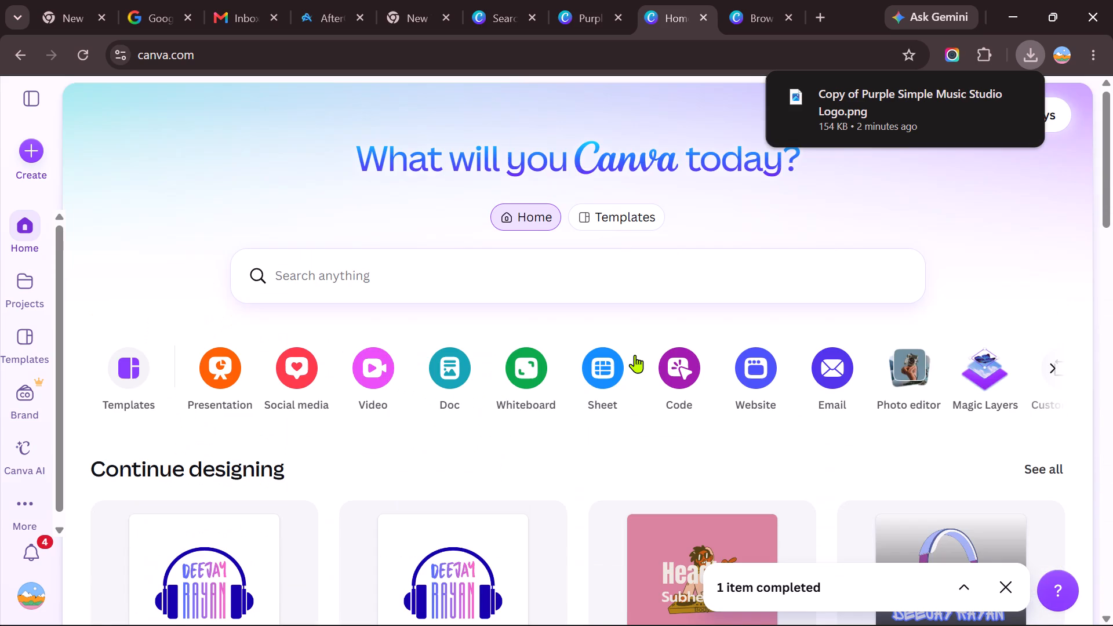